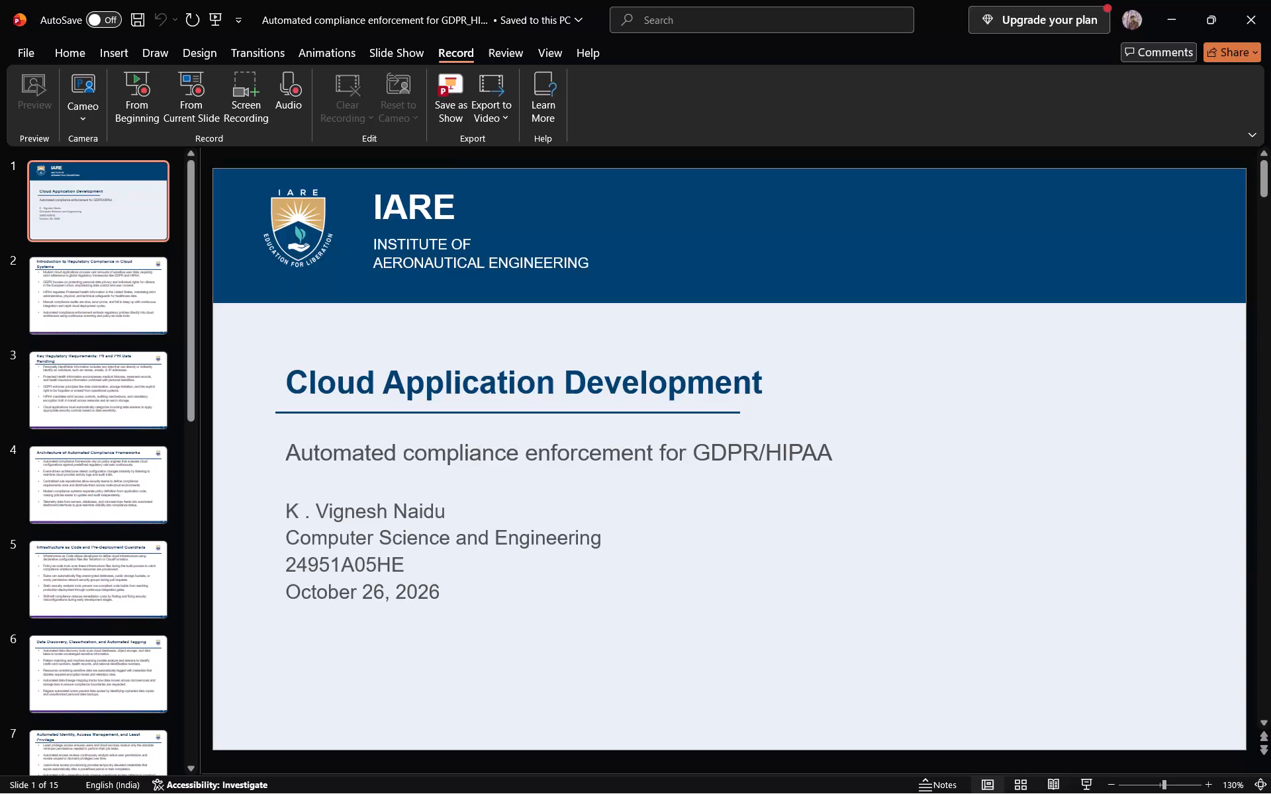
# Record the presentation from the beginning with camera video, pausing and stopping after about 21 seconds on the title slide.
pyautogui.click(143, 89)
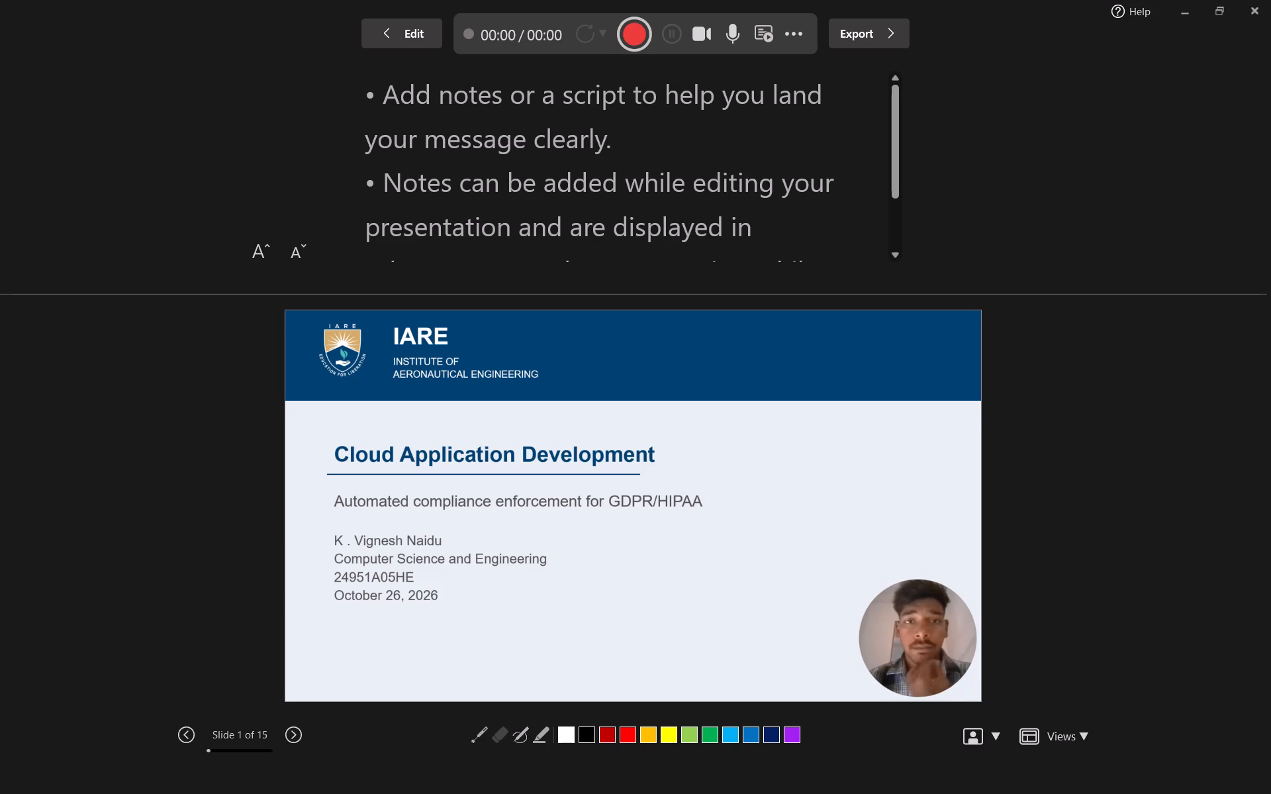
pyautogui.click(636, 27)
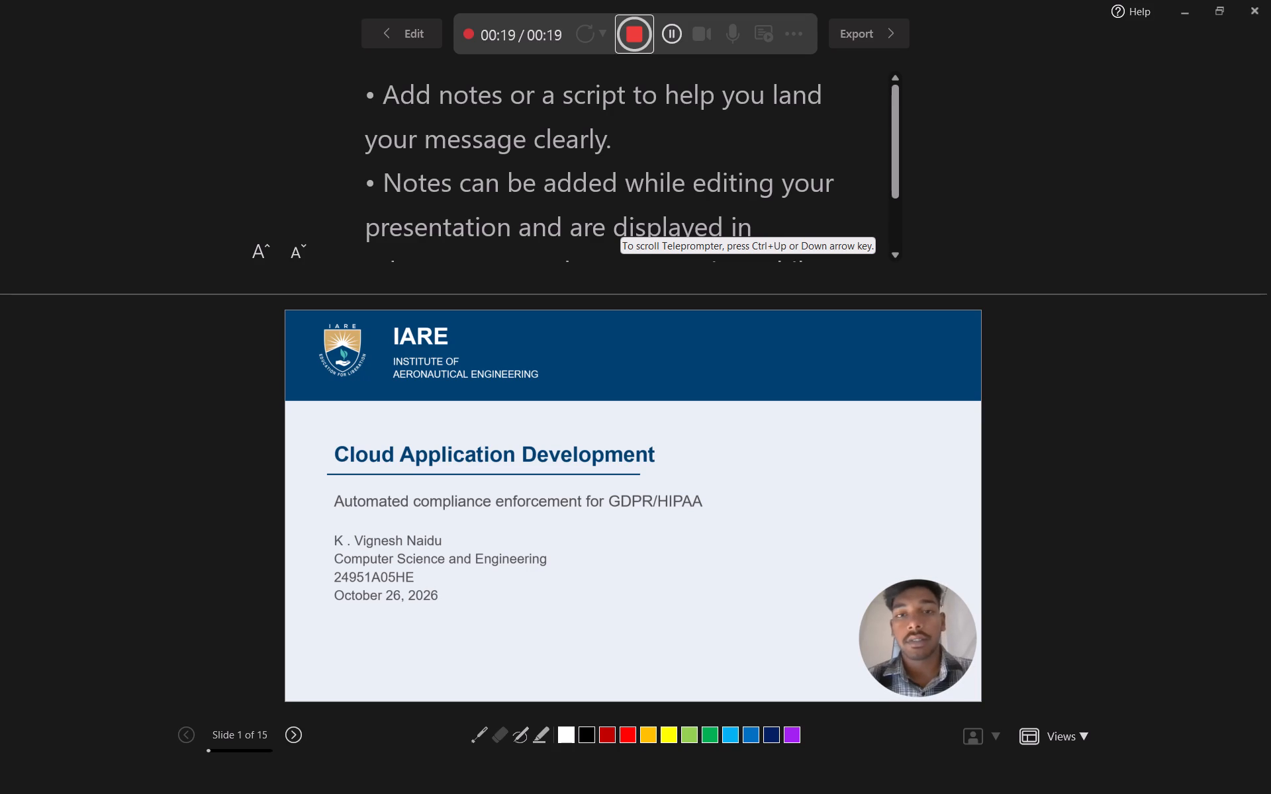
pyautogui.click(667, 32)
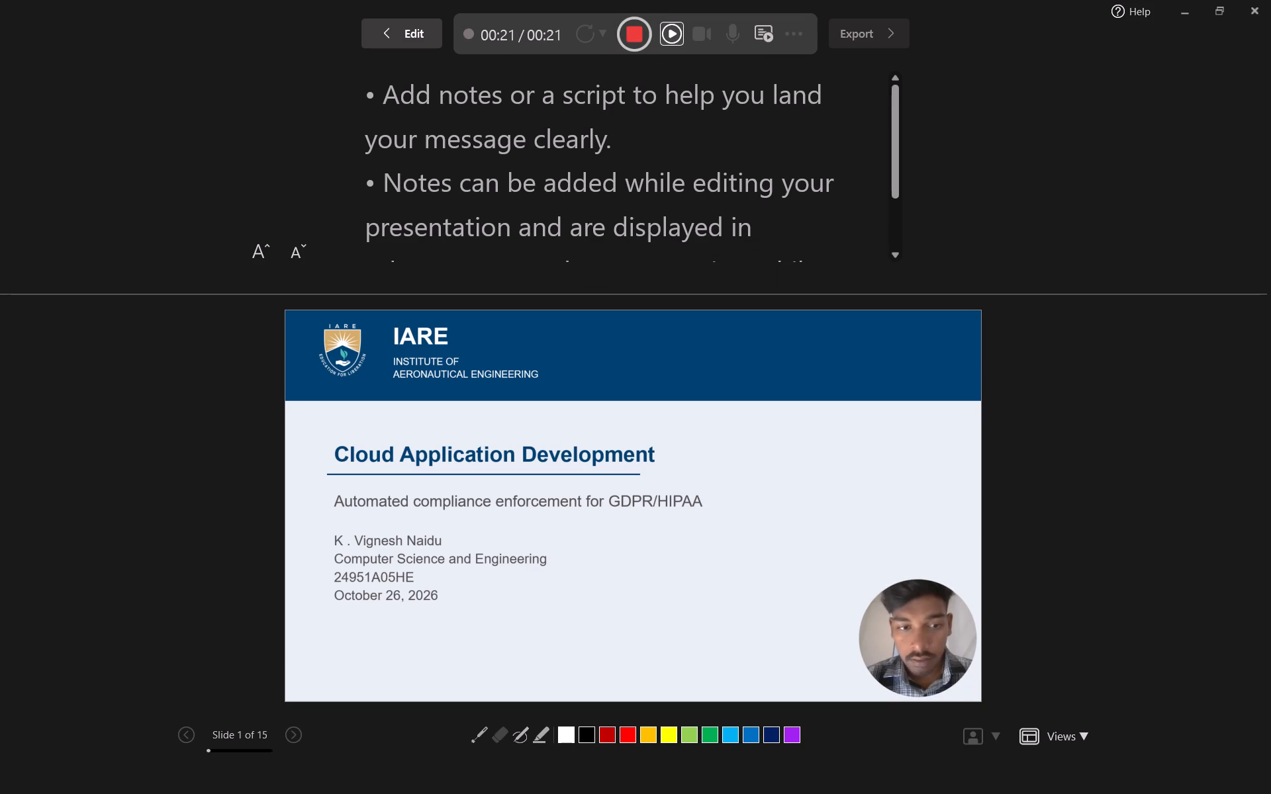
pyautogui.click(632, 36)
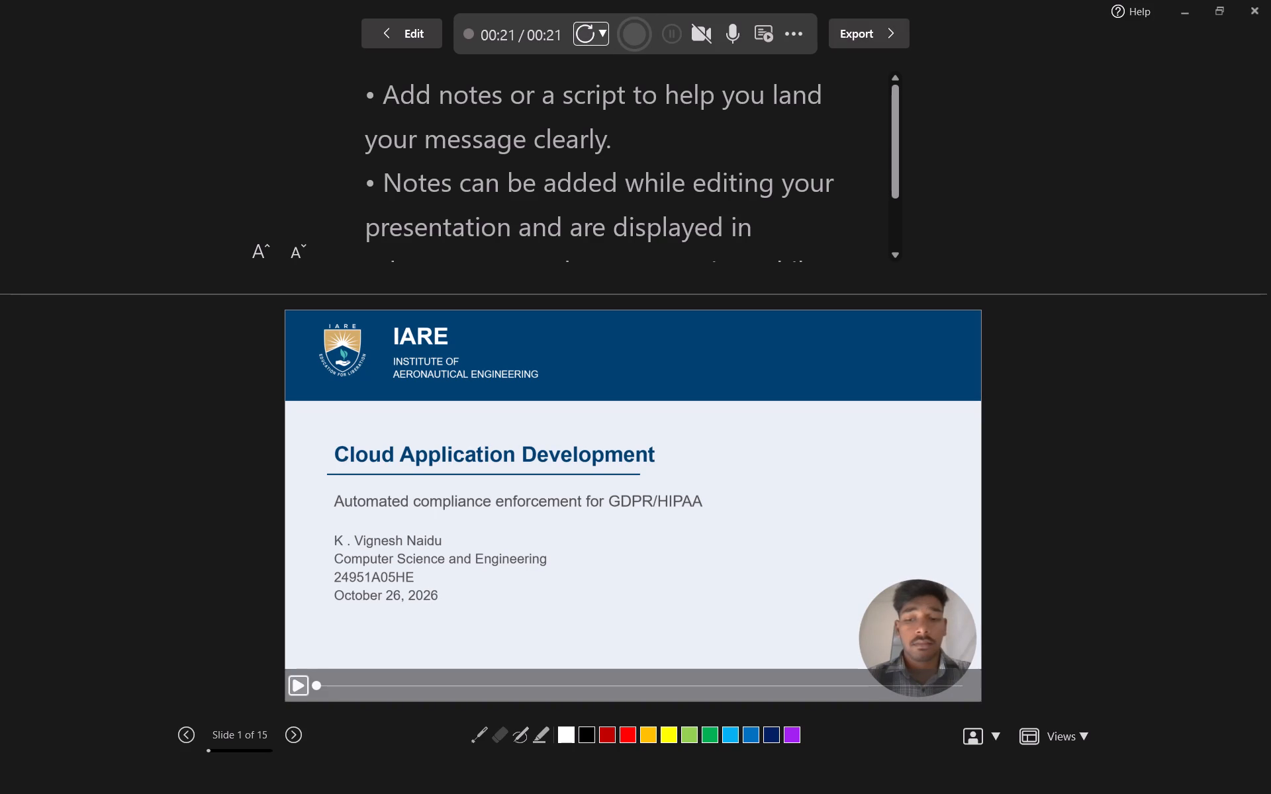
# Play back the recording made on the title slide.
pyautogui.click(299, 682)
pyautogui.click(299, 682)
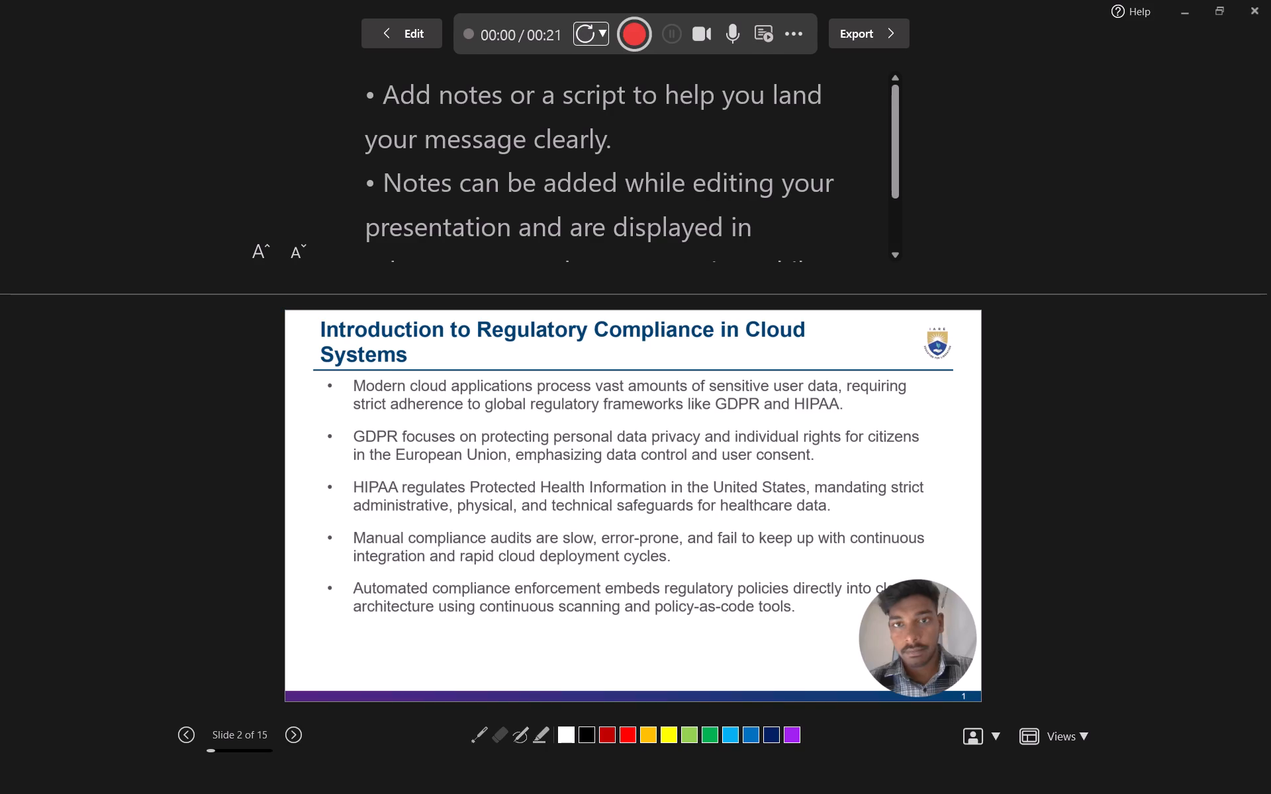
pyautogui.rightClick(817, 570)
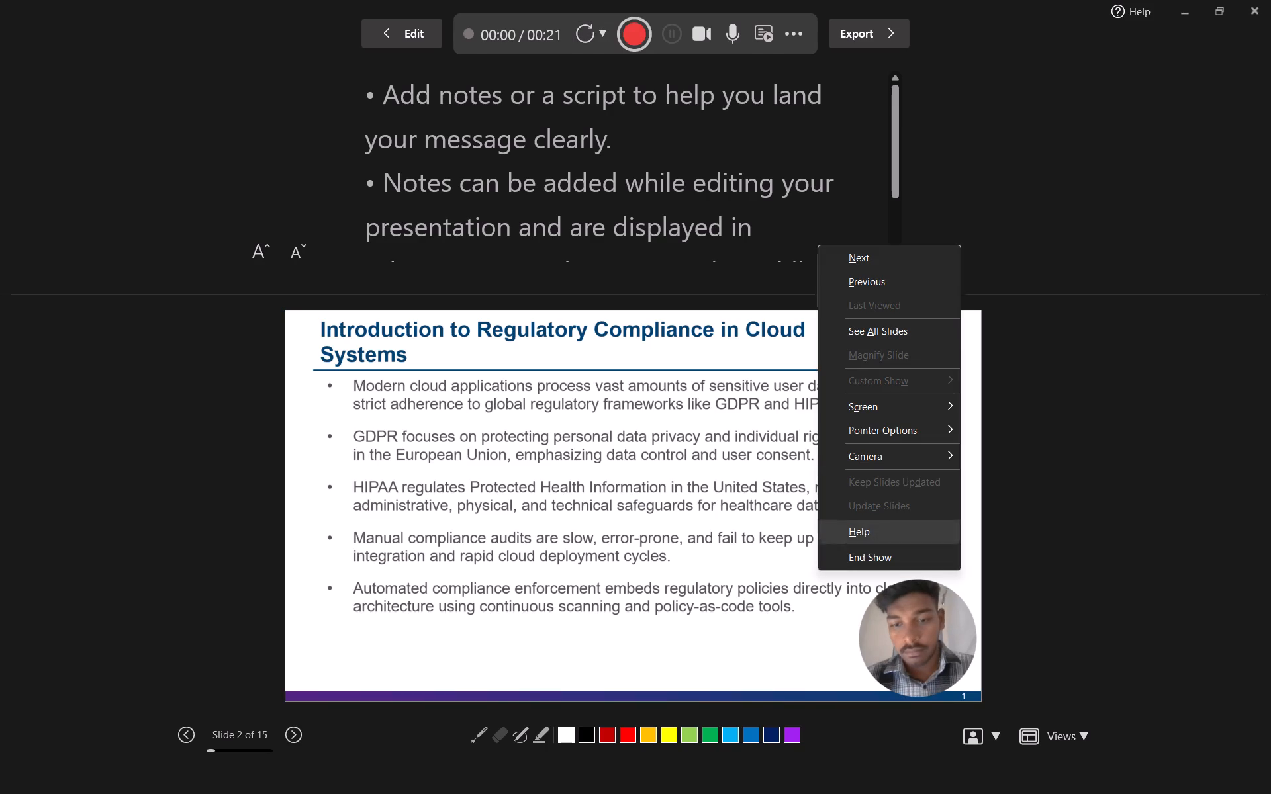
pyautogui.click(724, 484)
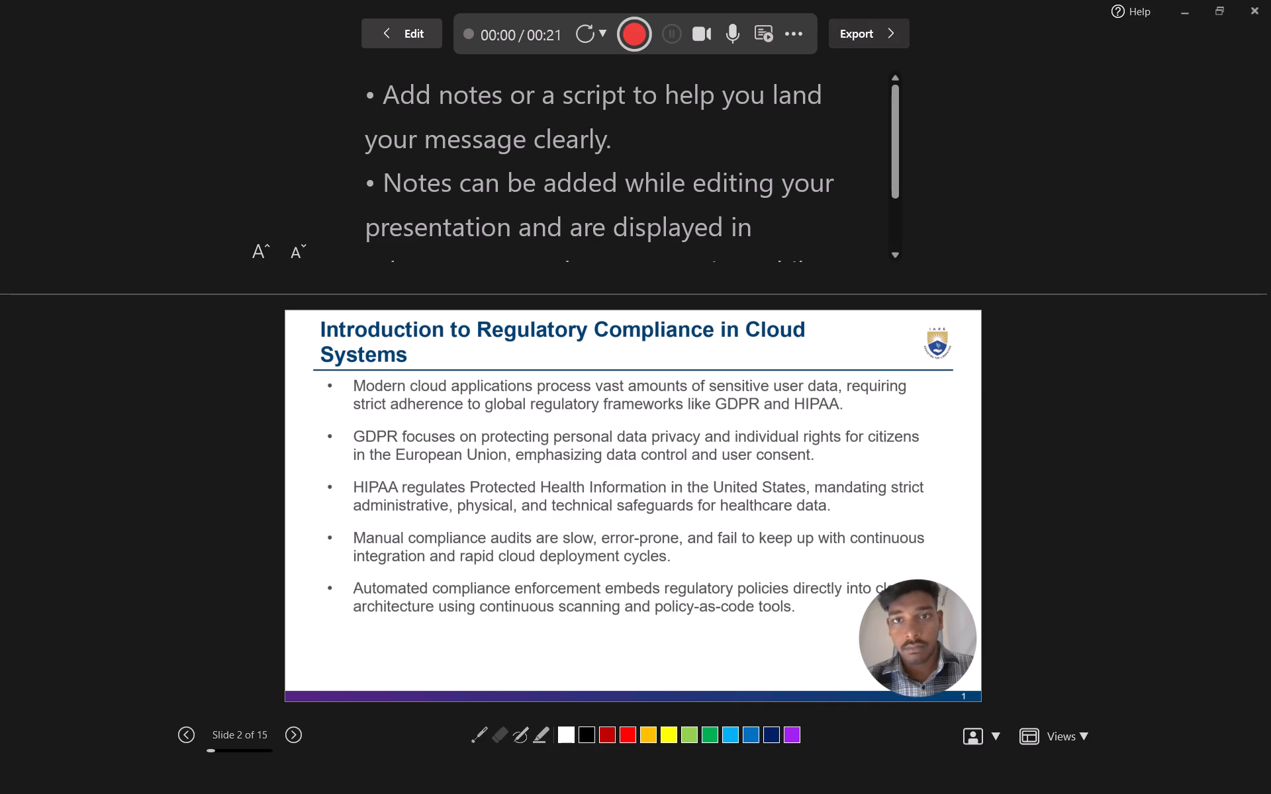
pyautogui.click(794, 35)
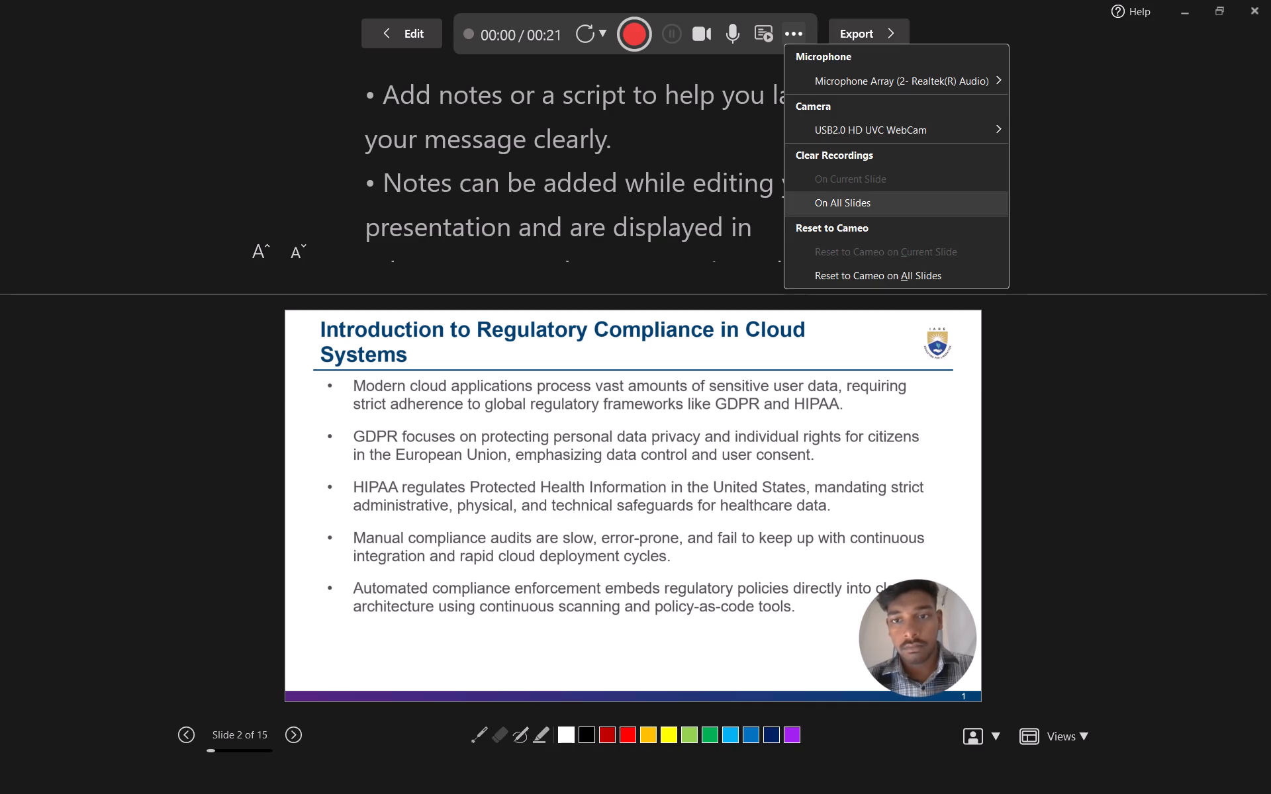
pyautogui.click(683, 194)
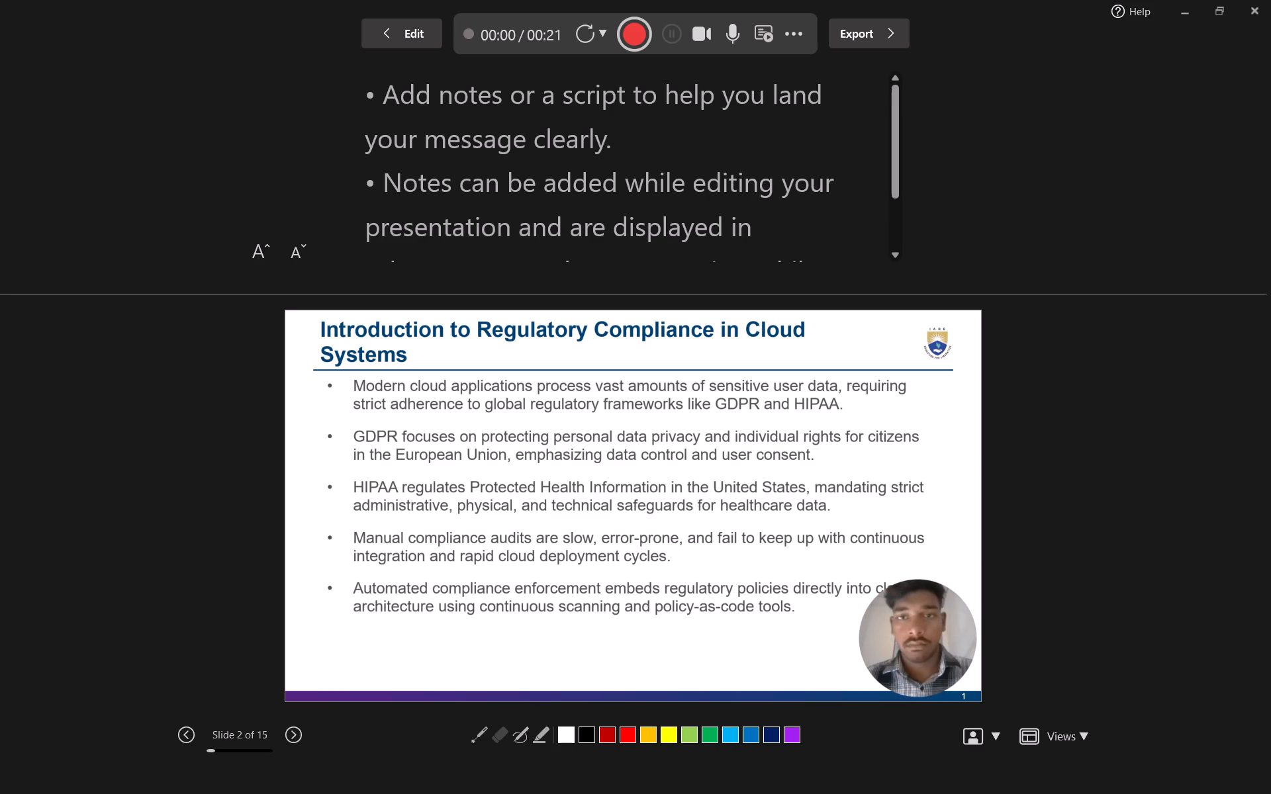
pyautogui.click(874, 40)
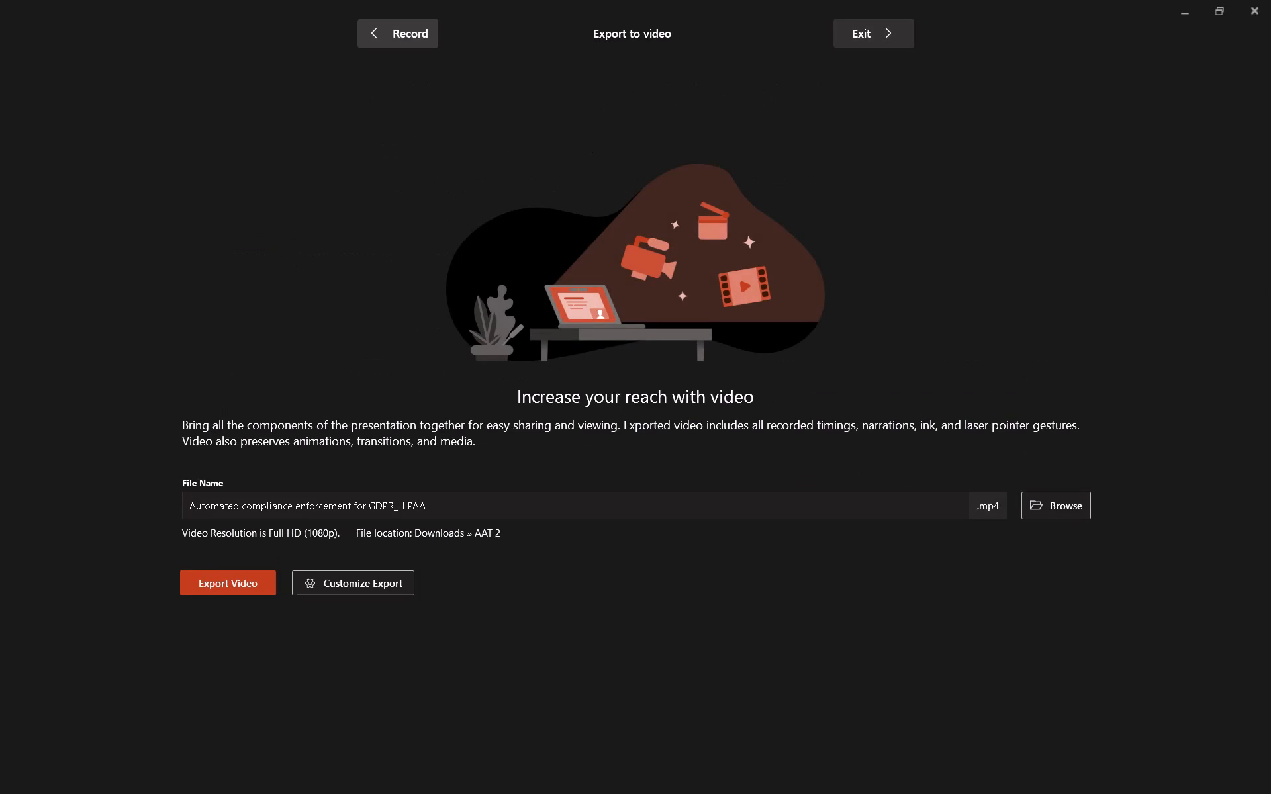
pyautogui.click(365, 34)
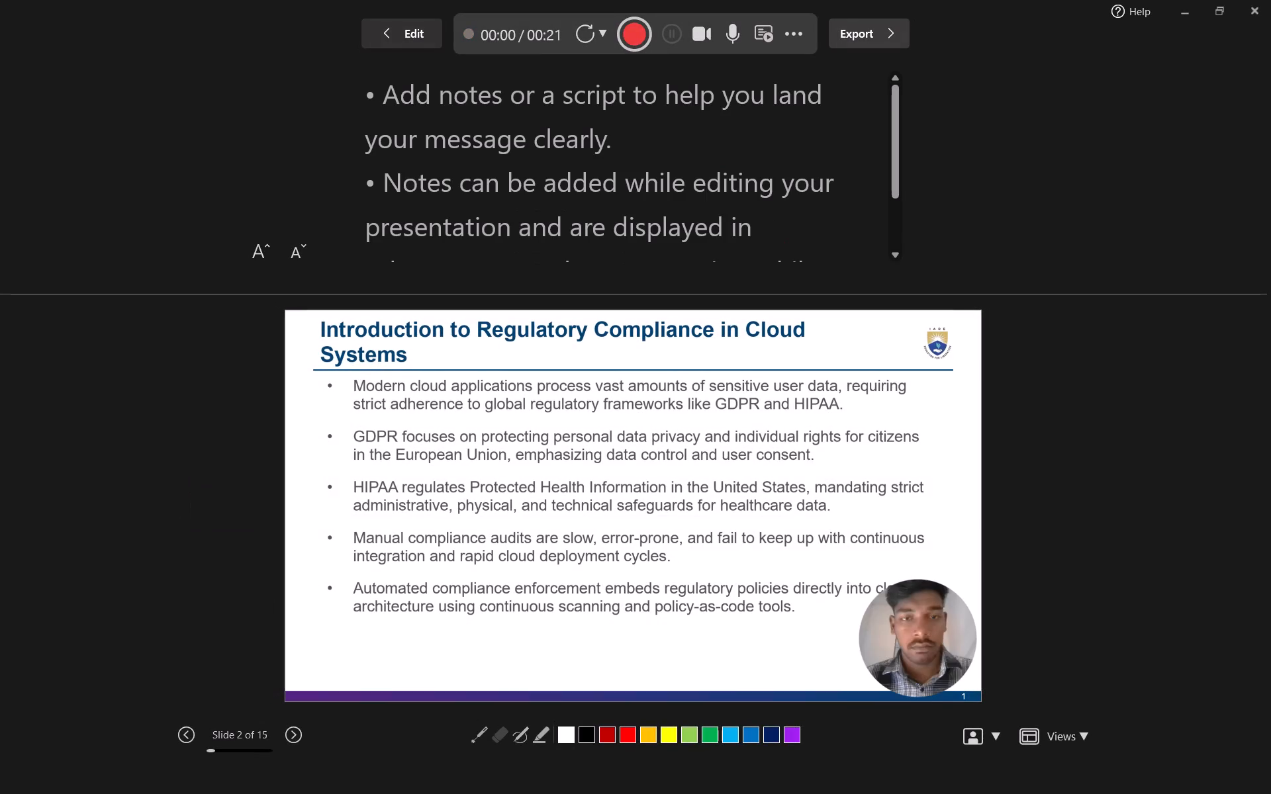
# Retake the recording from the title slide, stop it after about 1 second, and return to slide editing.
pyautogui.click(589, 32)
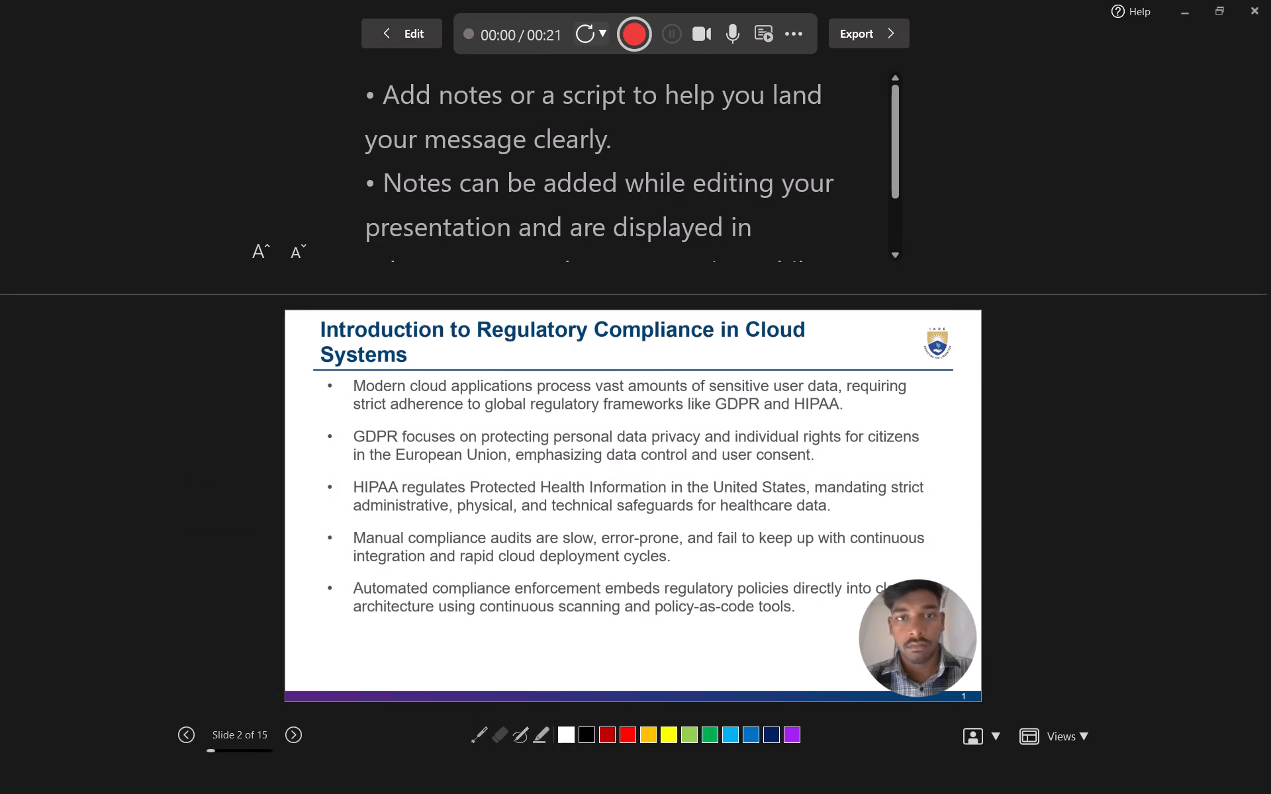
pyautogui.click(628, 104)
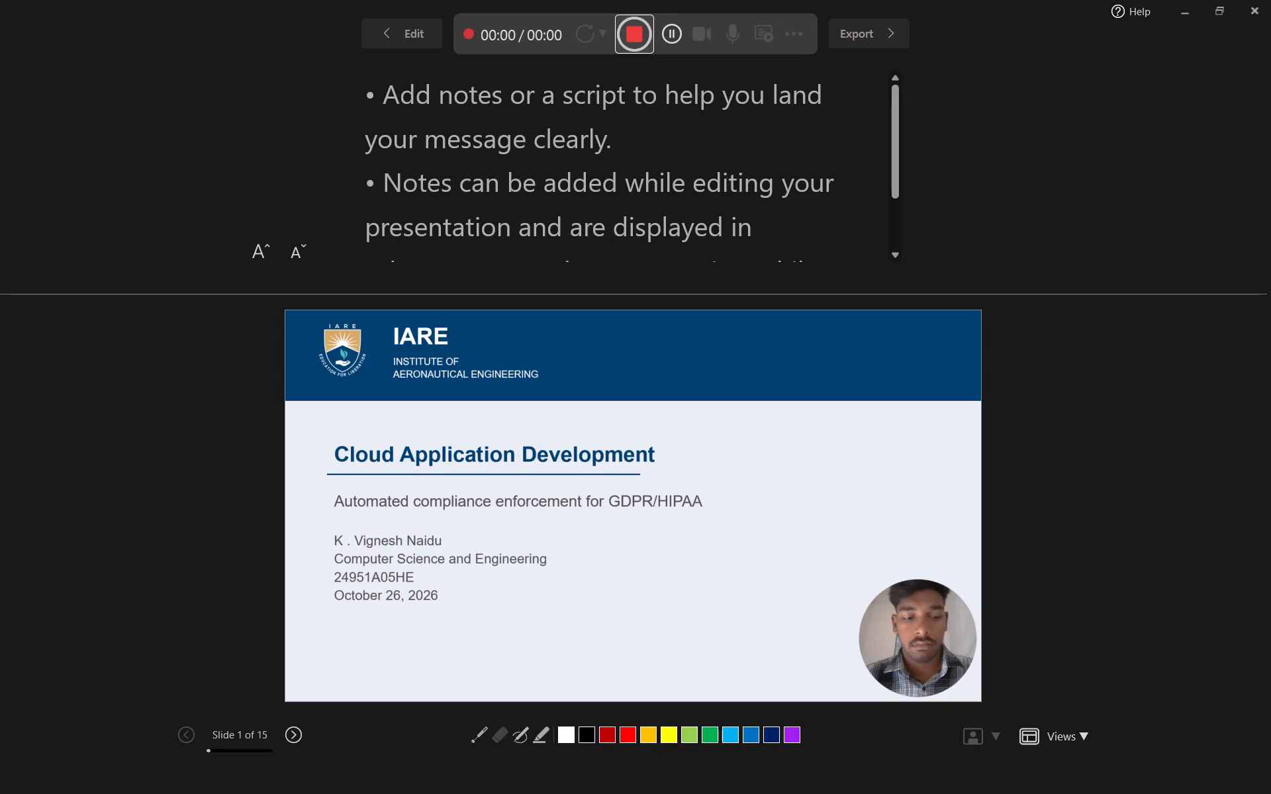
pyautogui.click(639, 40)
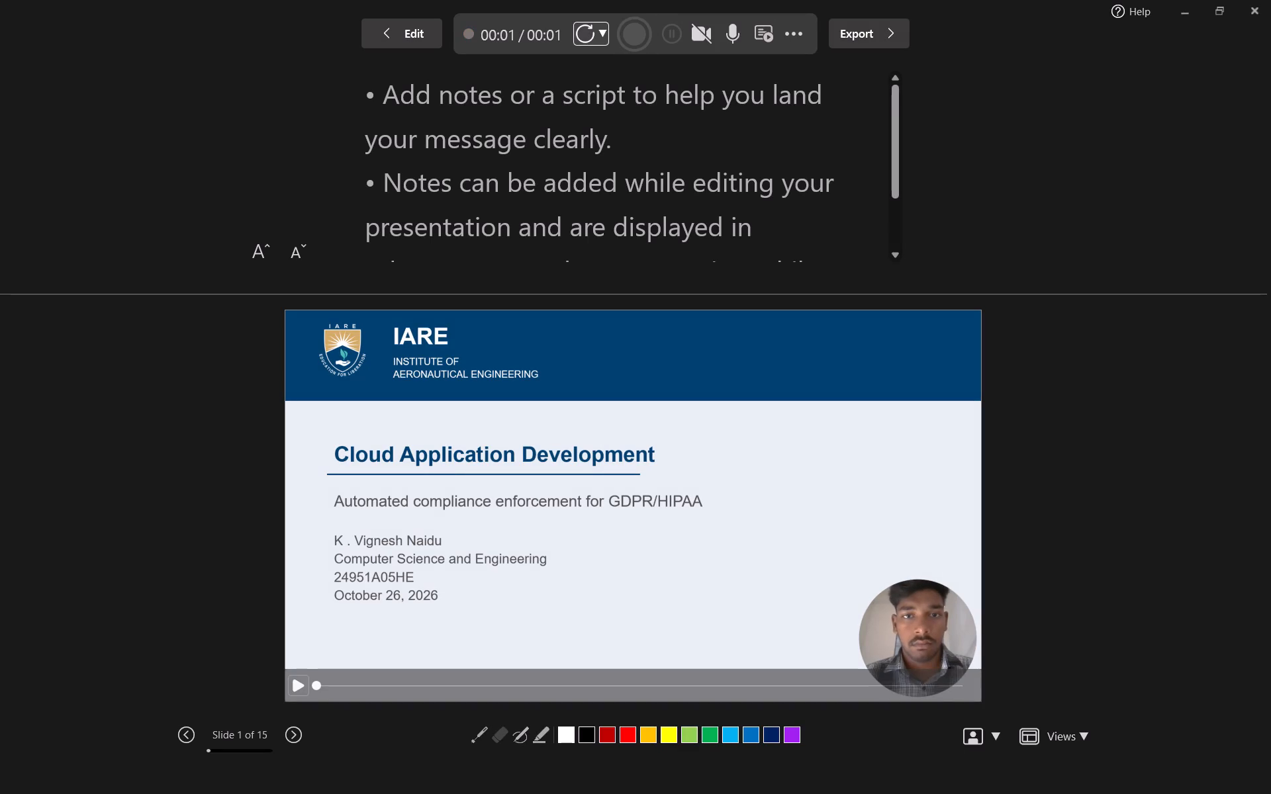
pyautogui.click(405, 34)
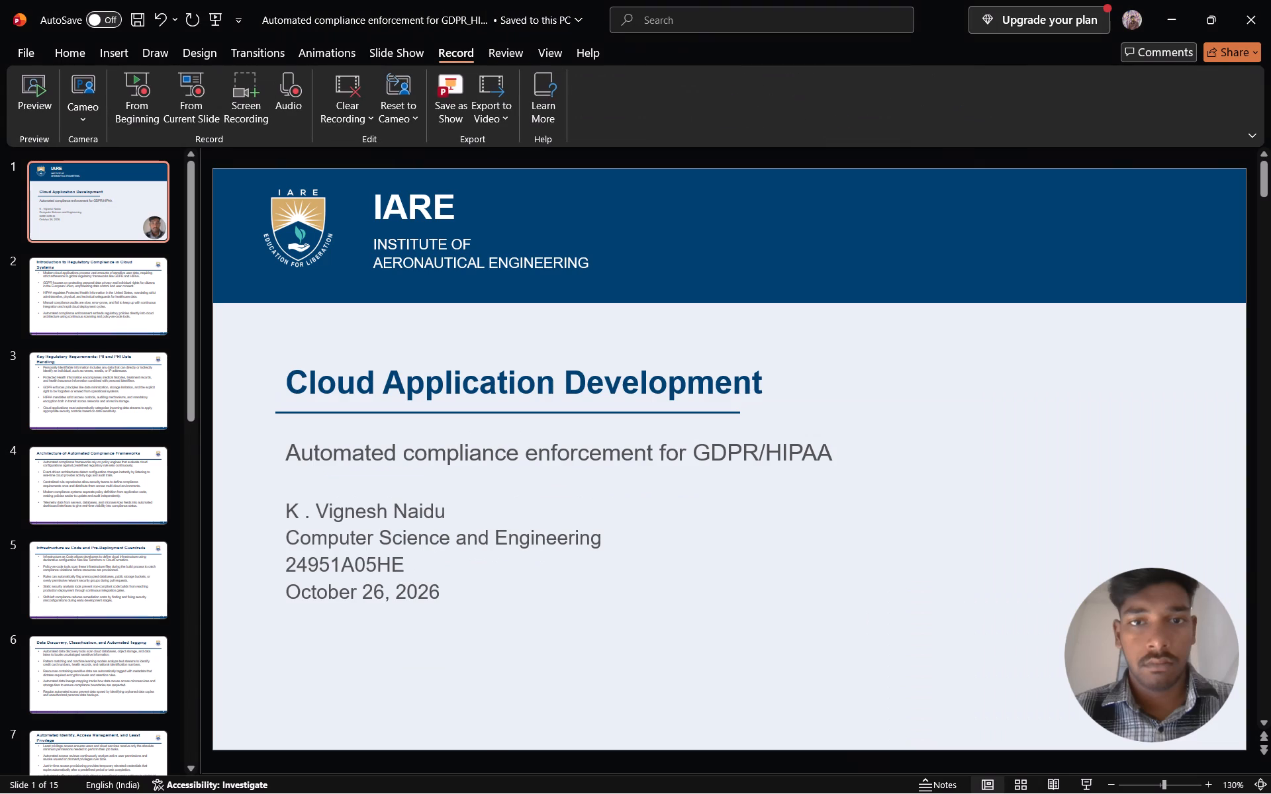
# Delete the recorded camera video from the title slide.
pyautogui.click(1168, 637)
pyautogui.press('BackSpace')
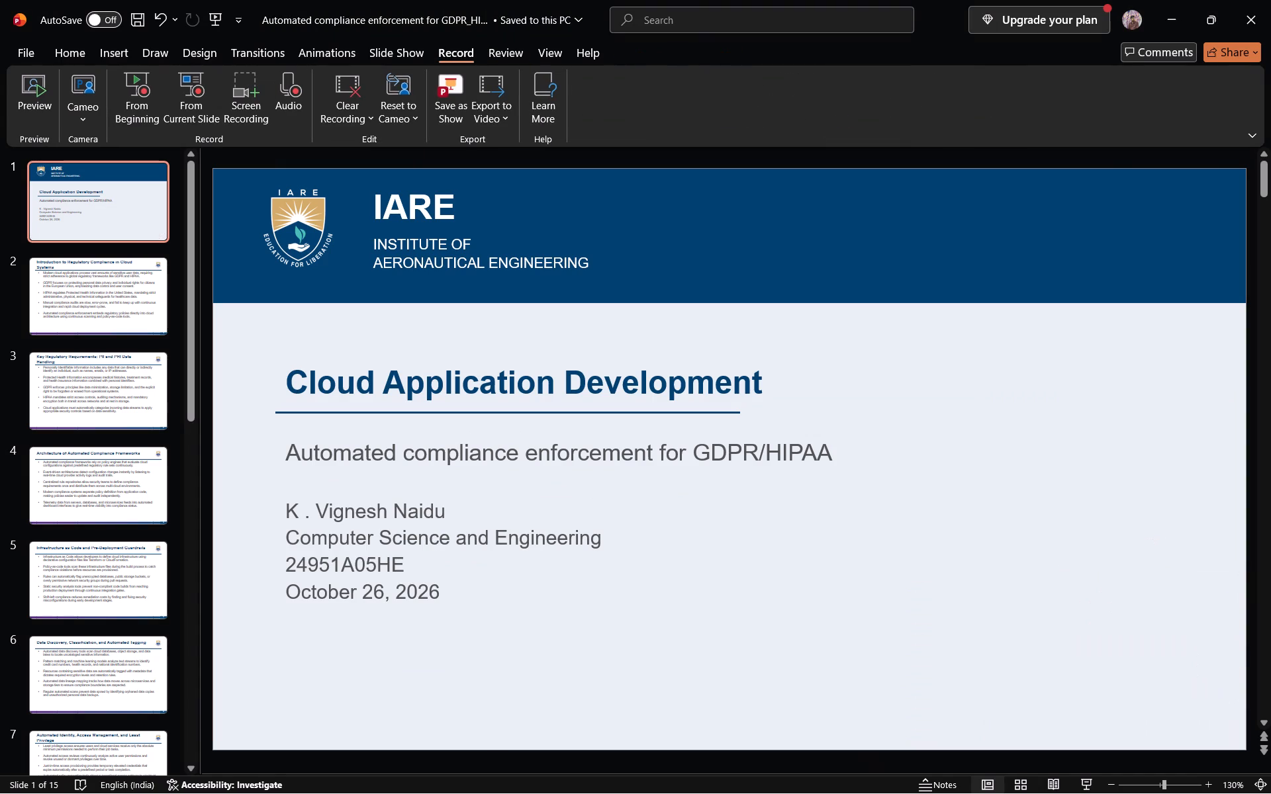
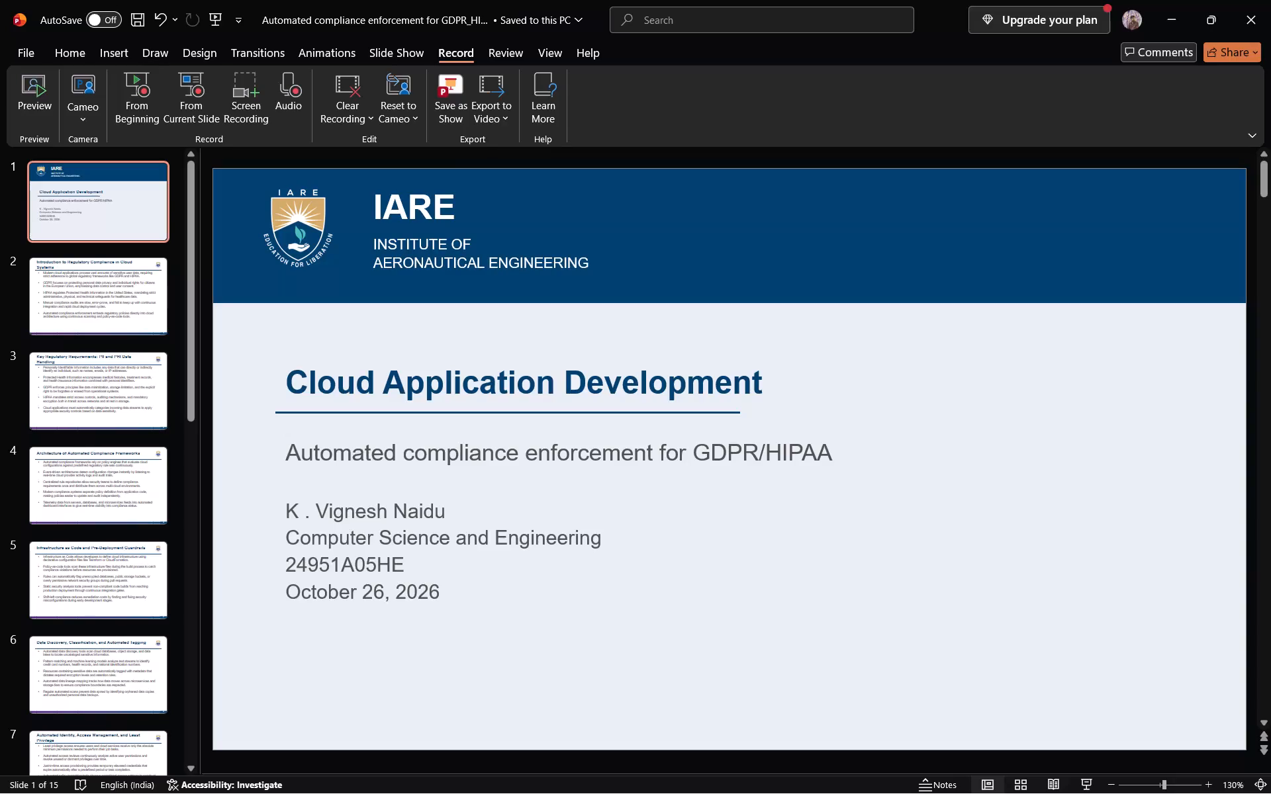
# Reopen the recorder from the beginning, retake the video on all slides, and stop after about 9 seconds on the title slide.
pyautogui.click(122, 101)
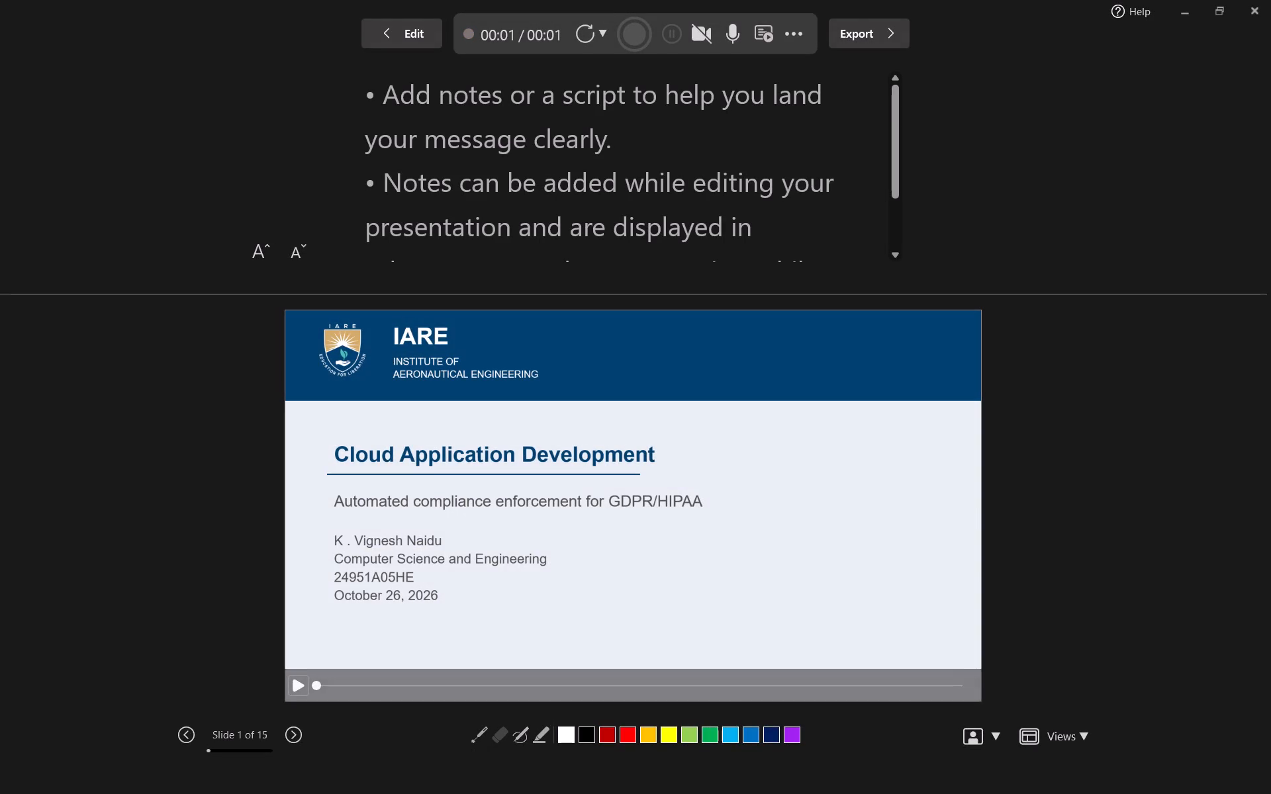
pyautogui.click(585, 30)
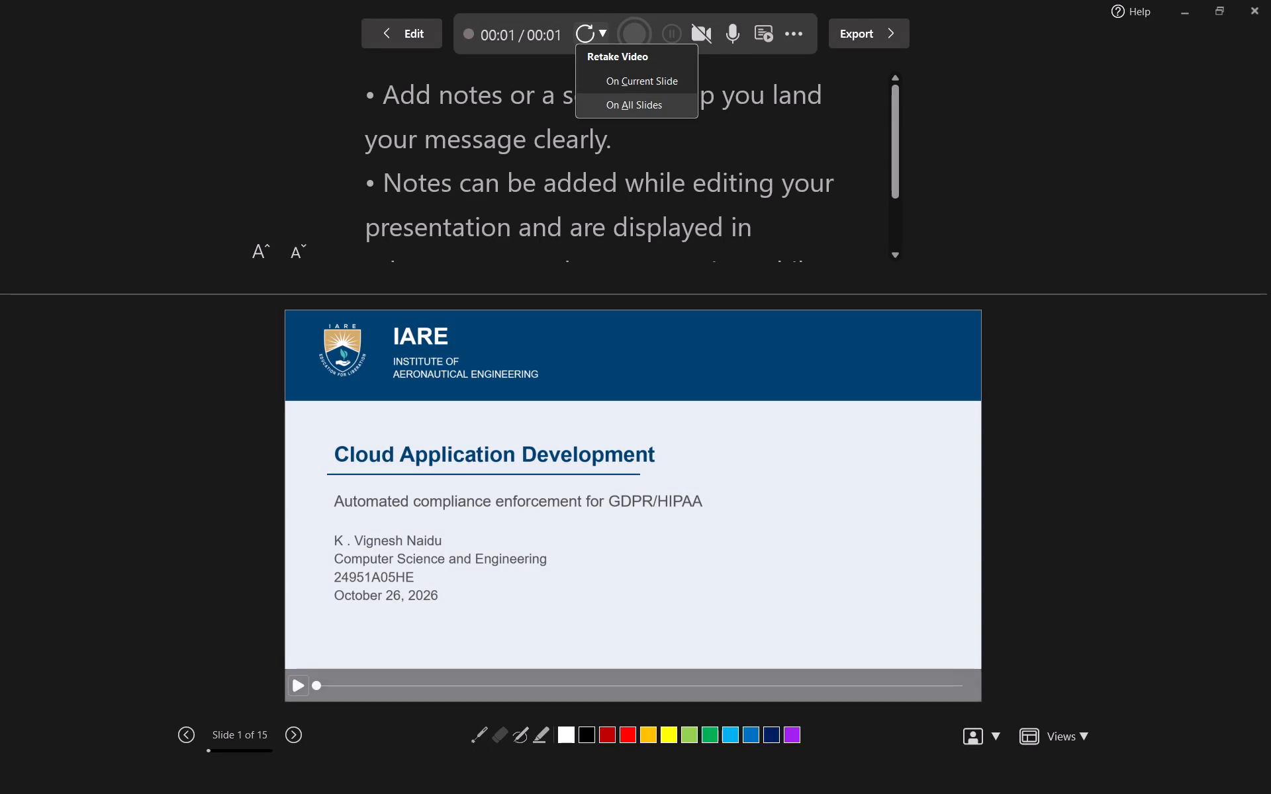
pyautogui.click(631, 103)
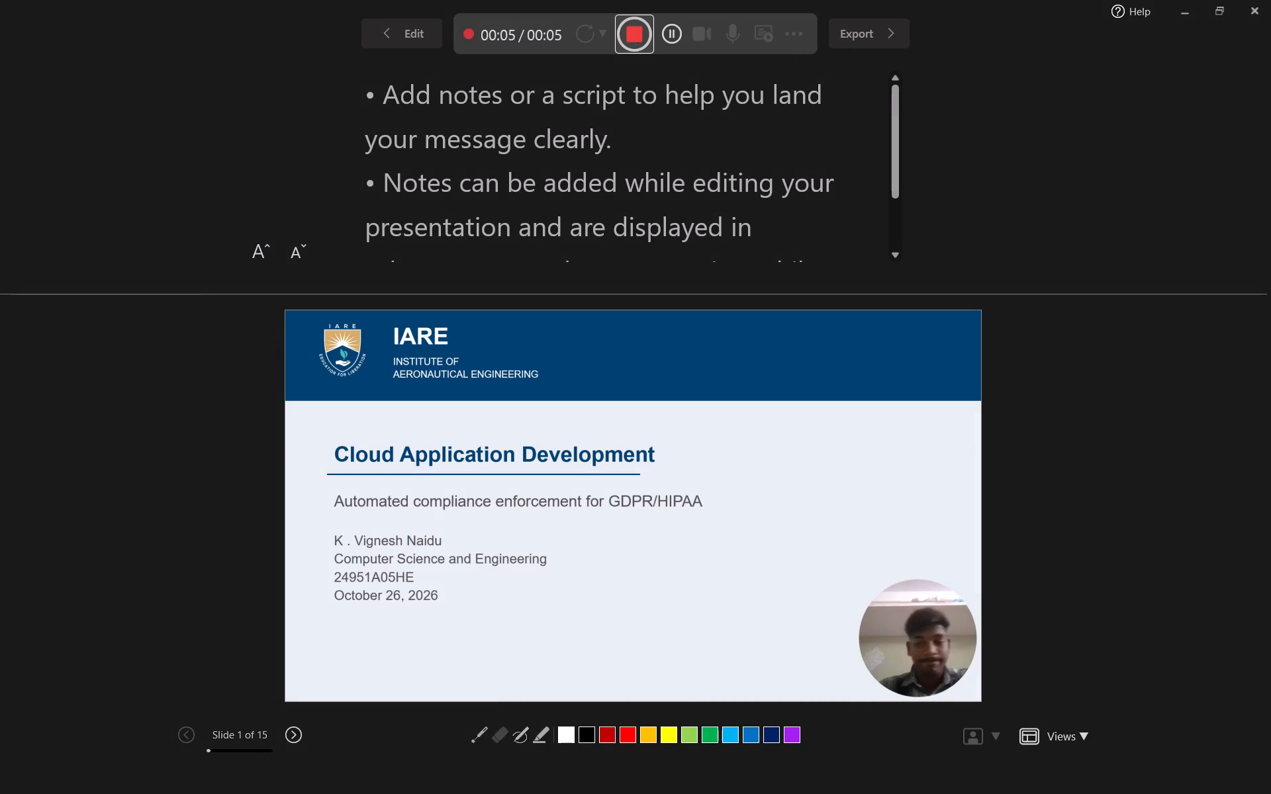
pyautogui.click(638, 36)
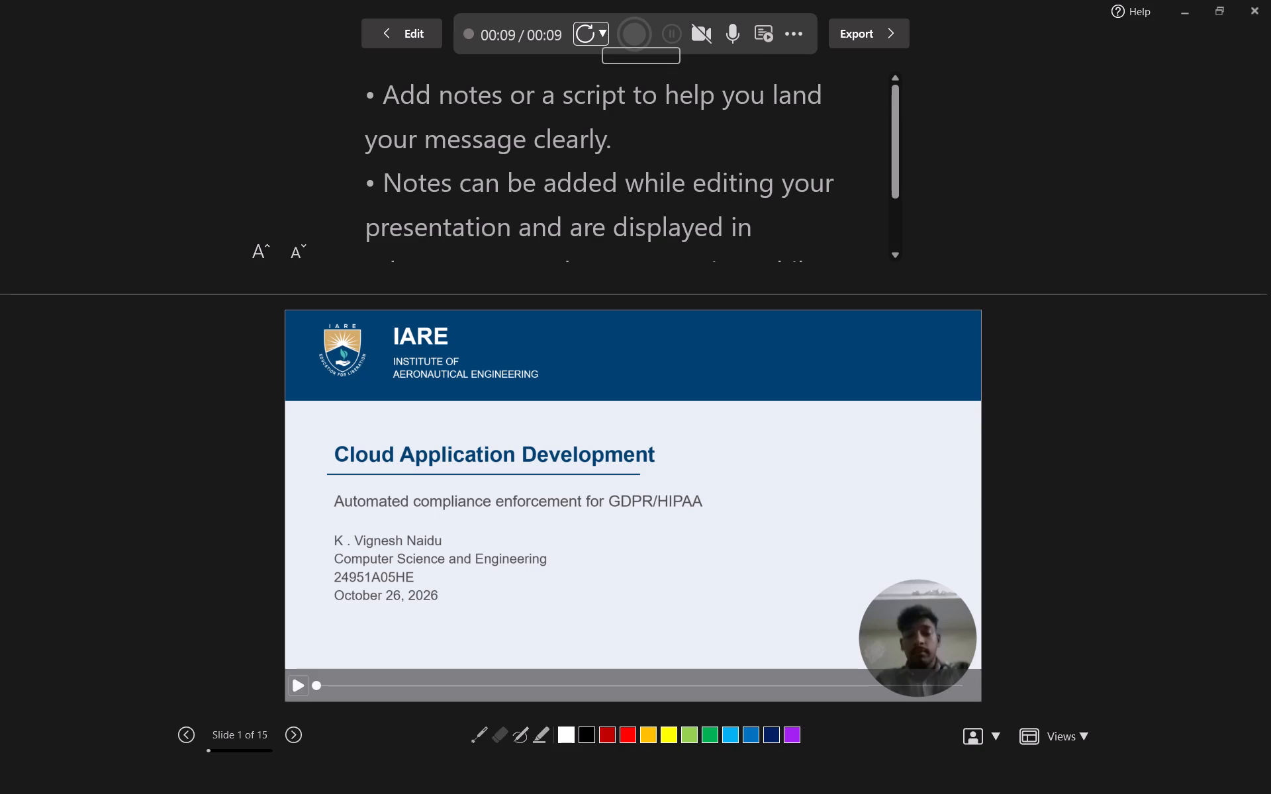
# Retake the video on all slides again, recording the title slide with the camera and pausing at about 13 seconds.
pyautogui.click(592, 32)
pyautogui.click(620, 104)
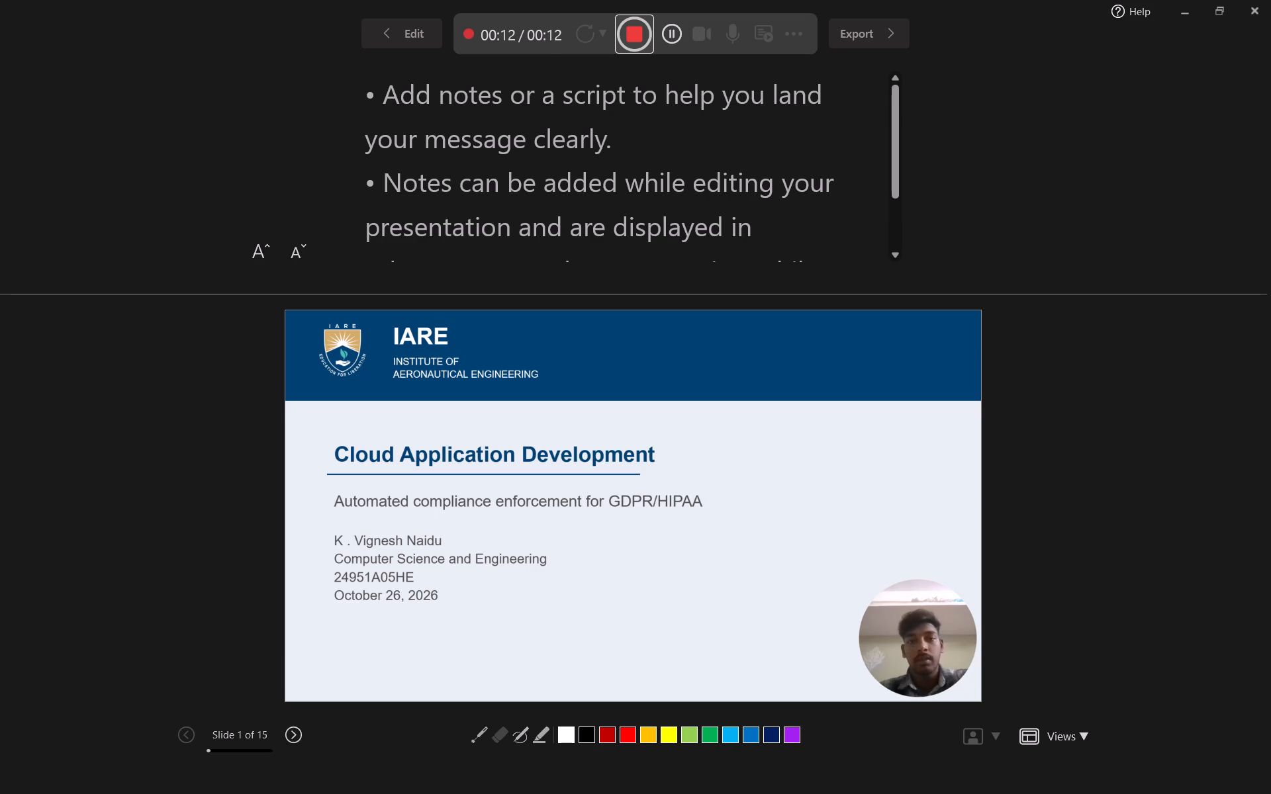
pyautogui.click(673, 34)
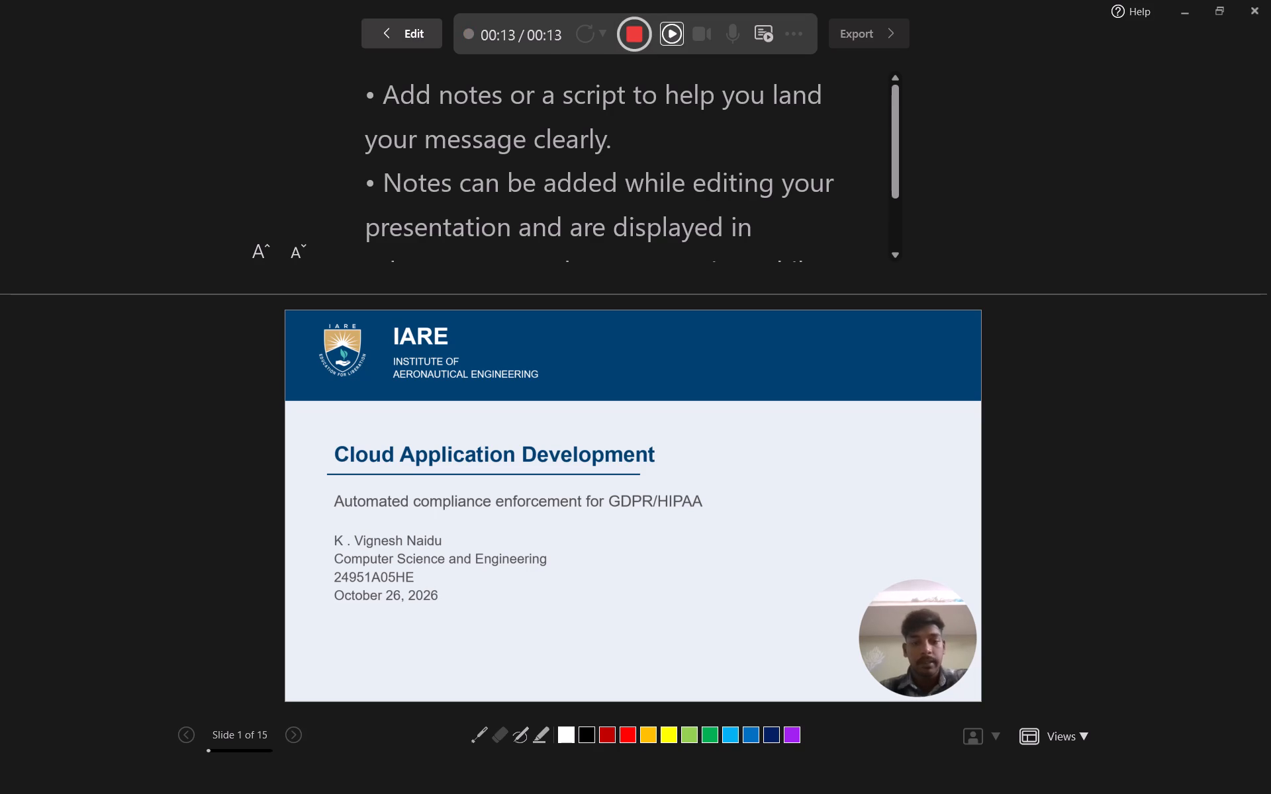
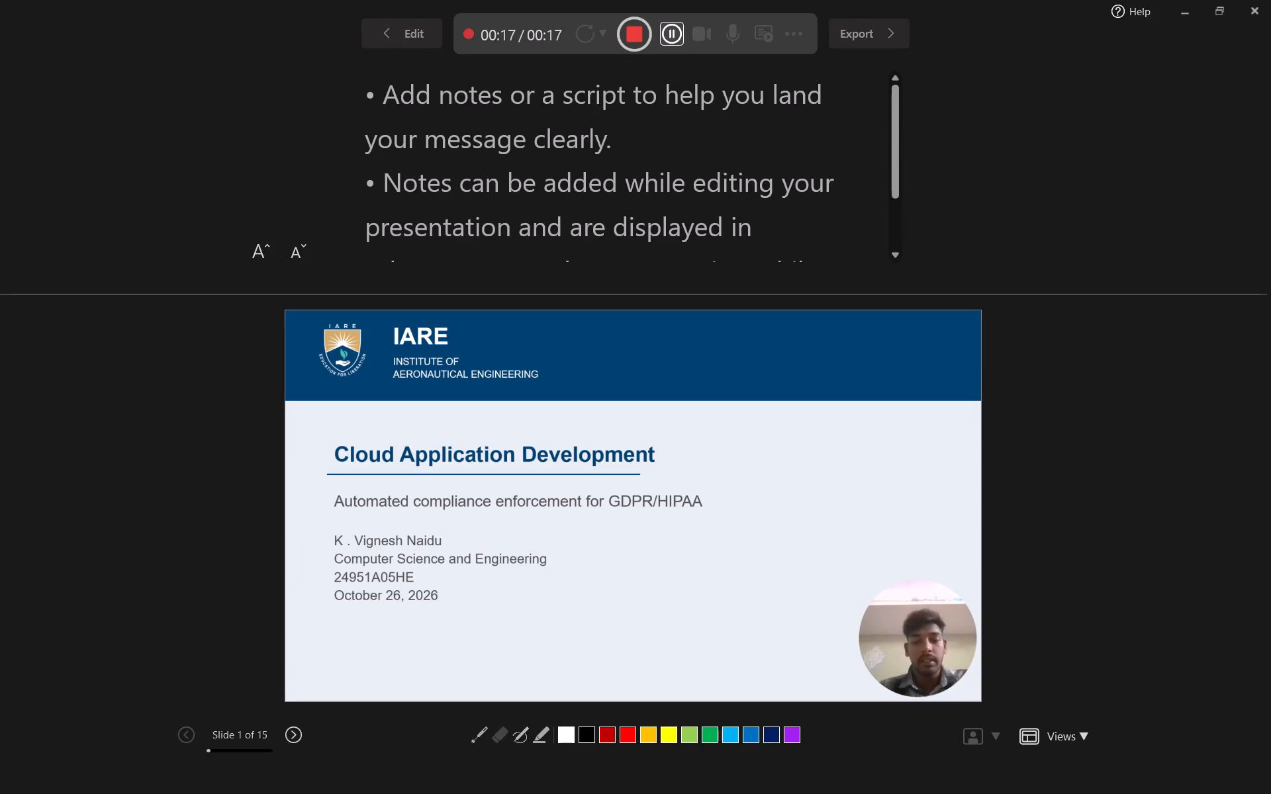
# Advance the recording to slide 2, the regulatory compliance introduction, and pause after about 6 seconds on that slide.
pyautogui.press('Right')
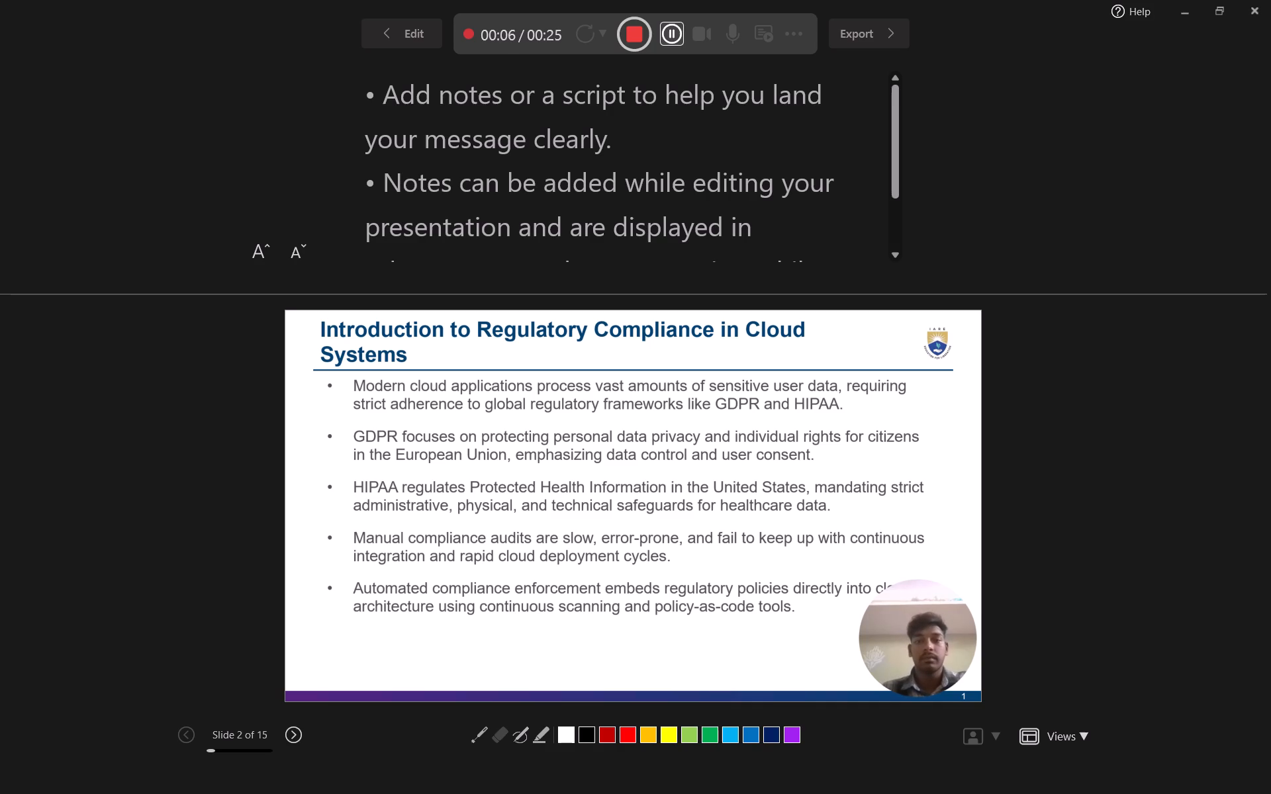
pyautogui.click(673, 34)
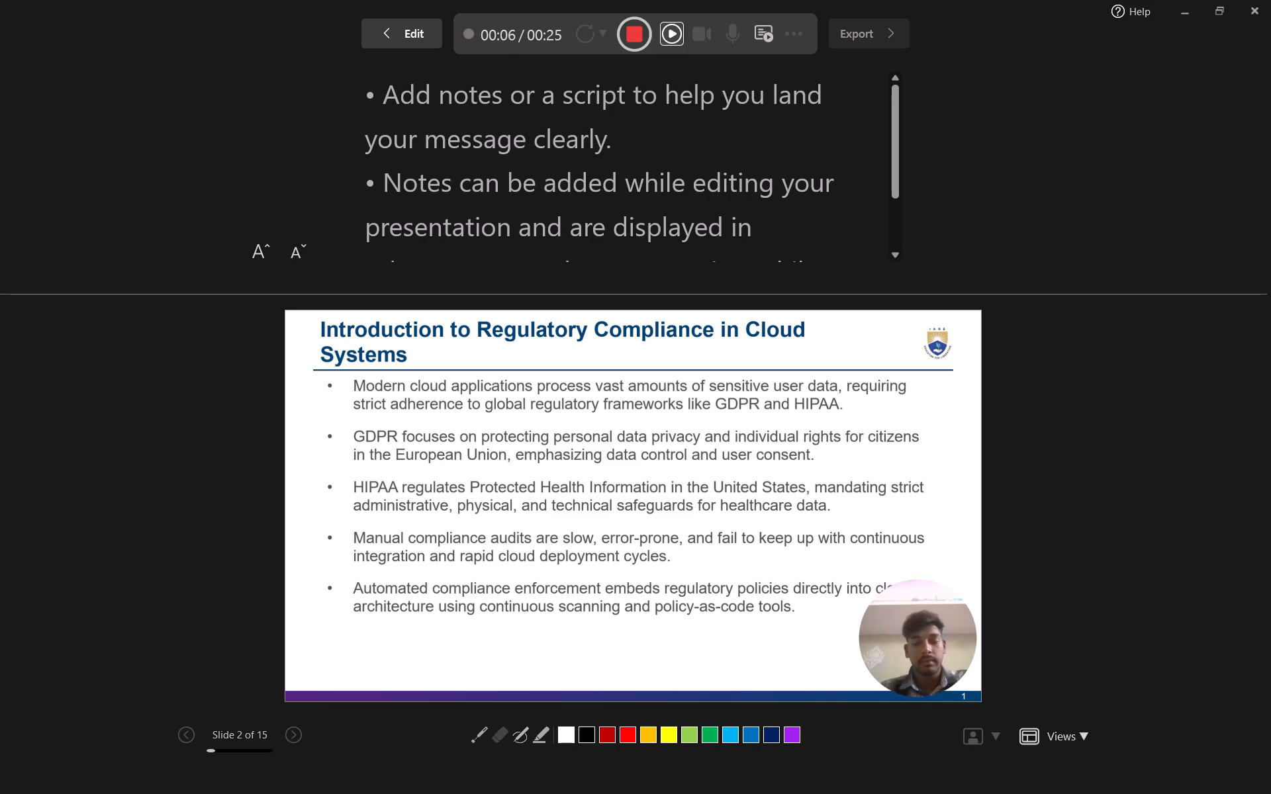
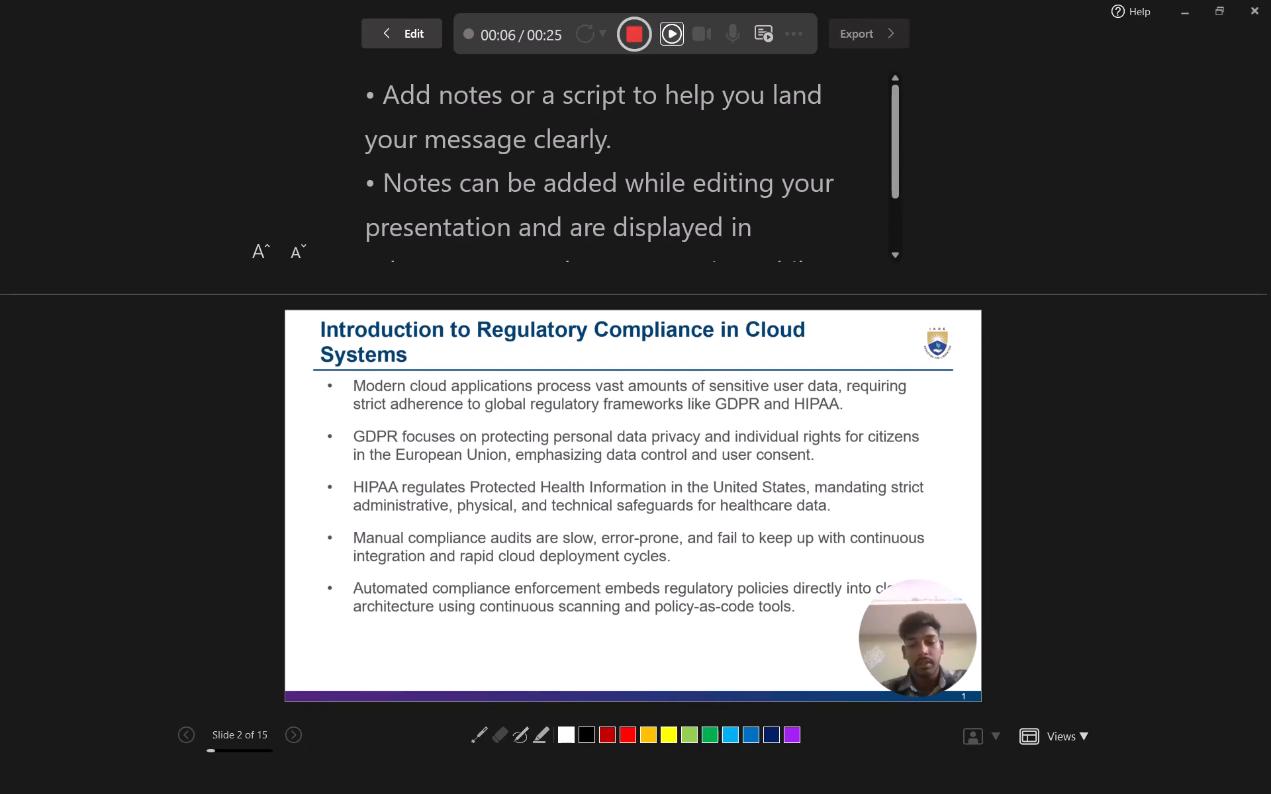
# Resume the paused recording on slide 2, the introduction to regulatory compliance in cloud systems.
pyautogui.click(667, 30)
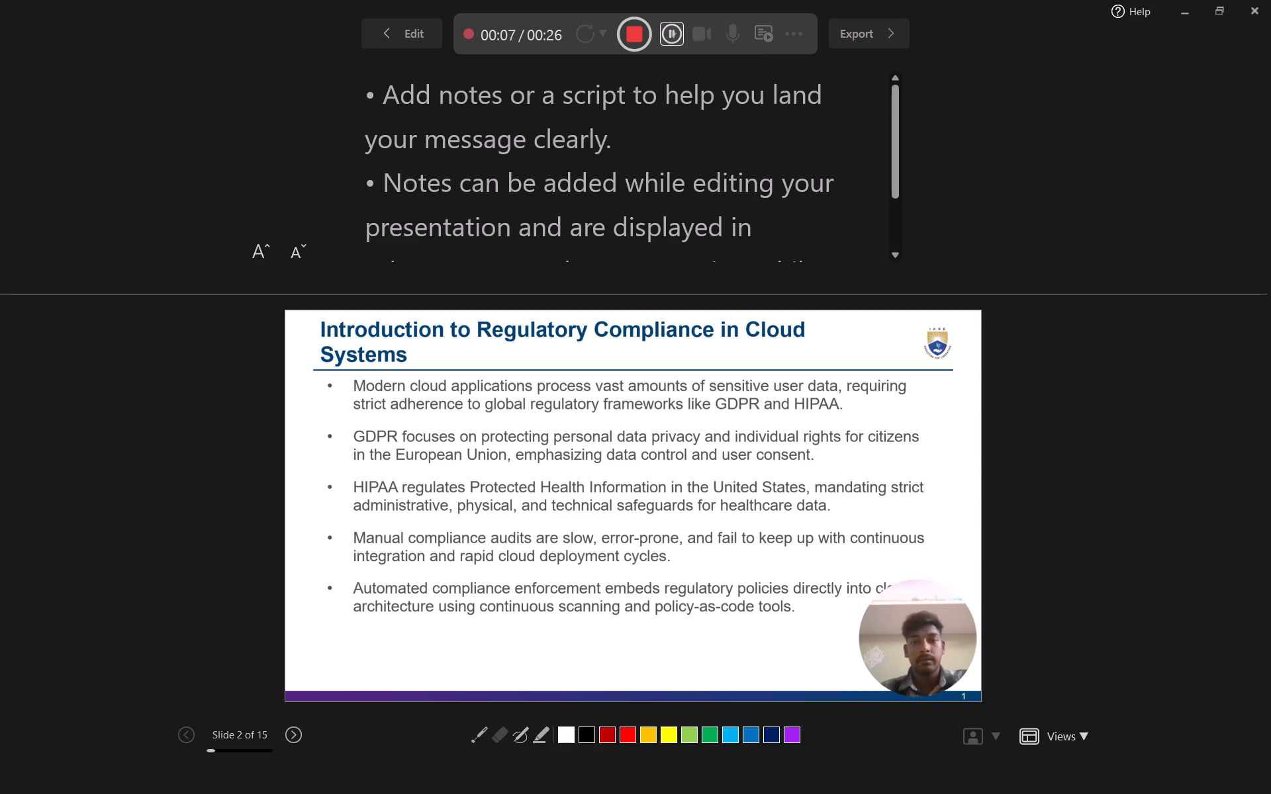
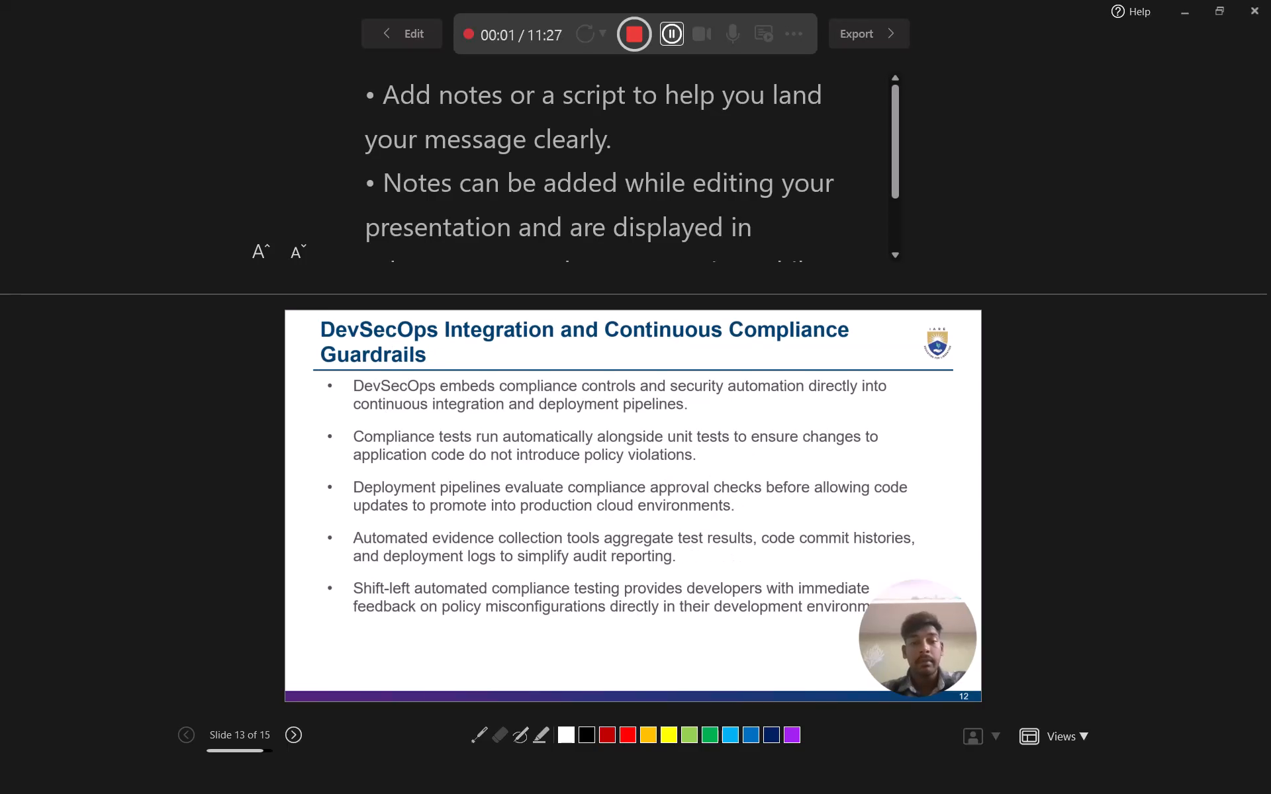
# Advance the ongoing recording from the DevSecOps integration slide to slide 14, Implementation Challenges and Enterprise Best Practices.
pyautogui.press('Right')
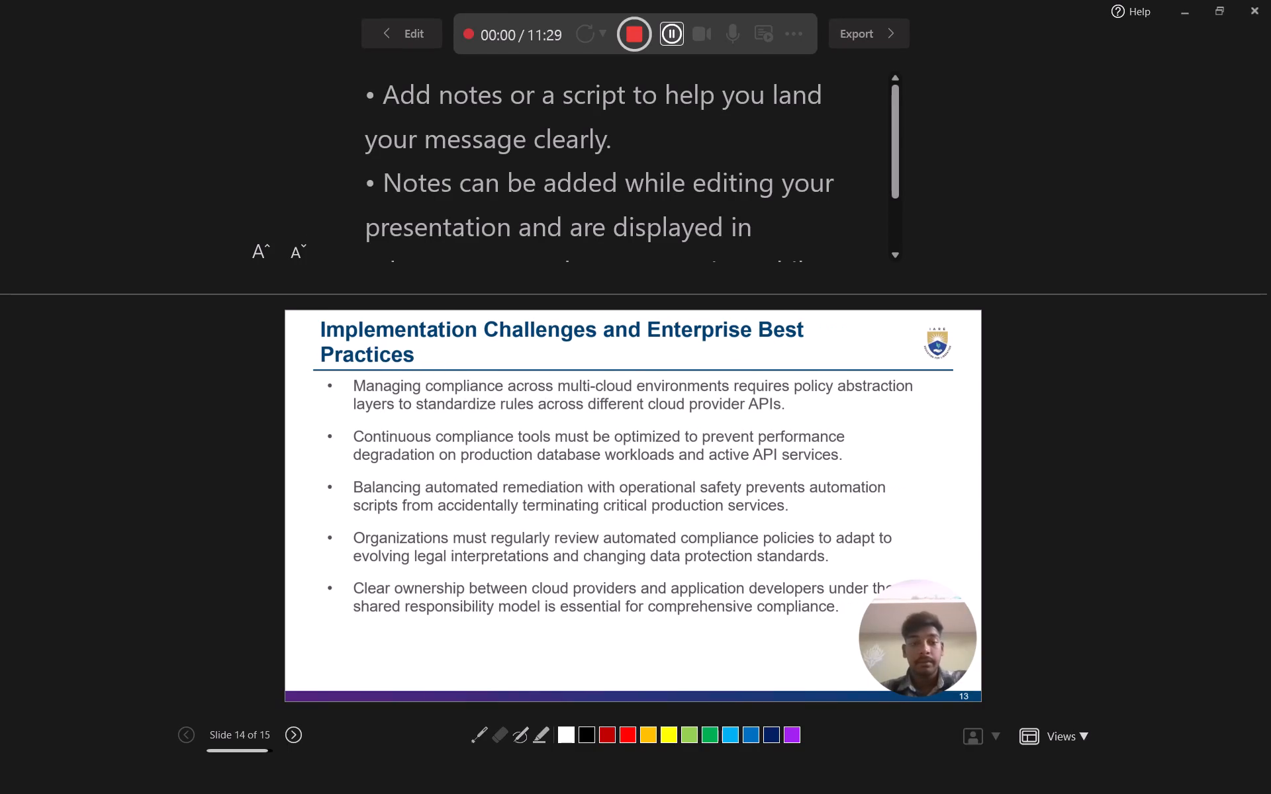
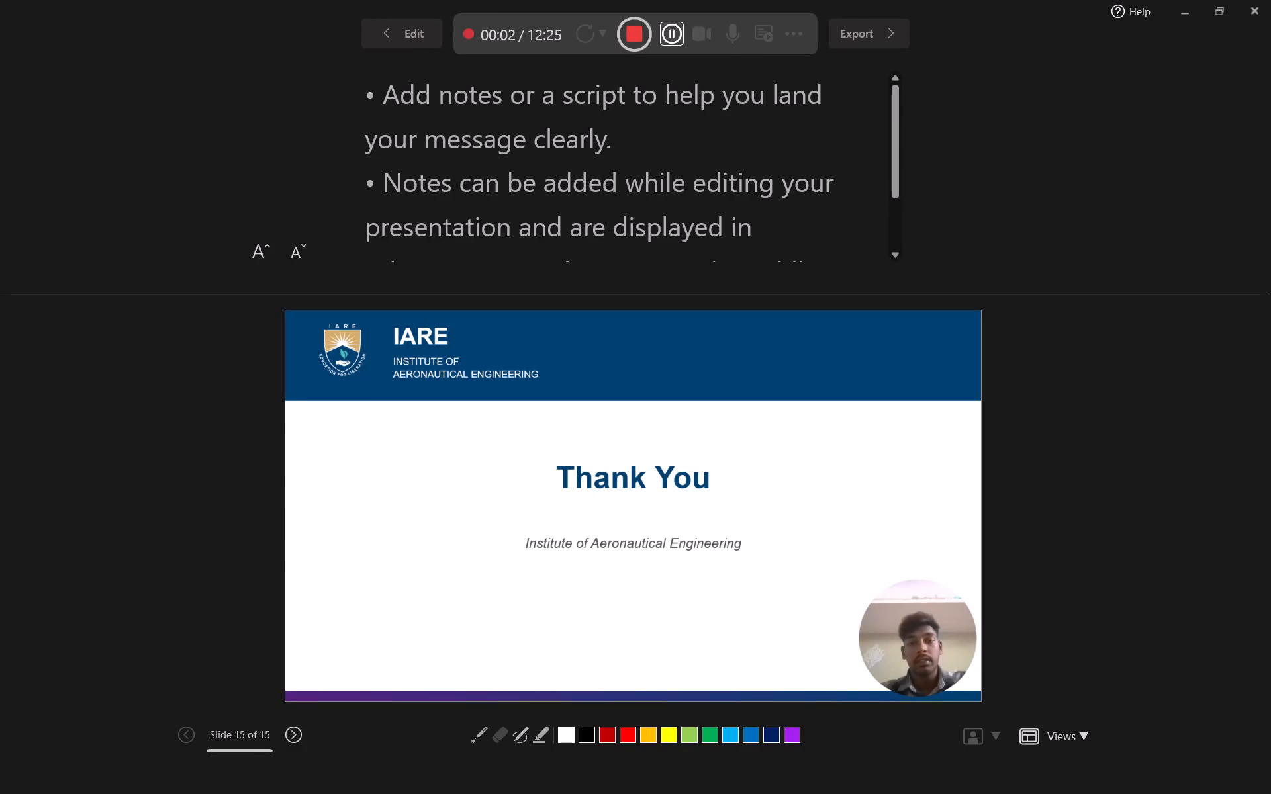
# Stop the recording on the closing Thank You slide and play back that slide's recorded clip.
pyautogui.click(643, 32)
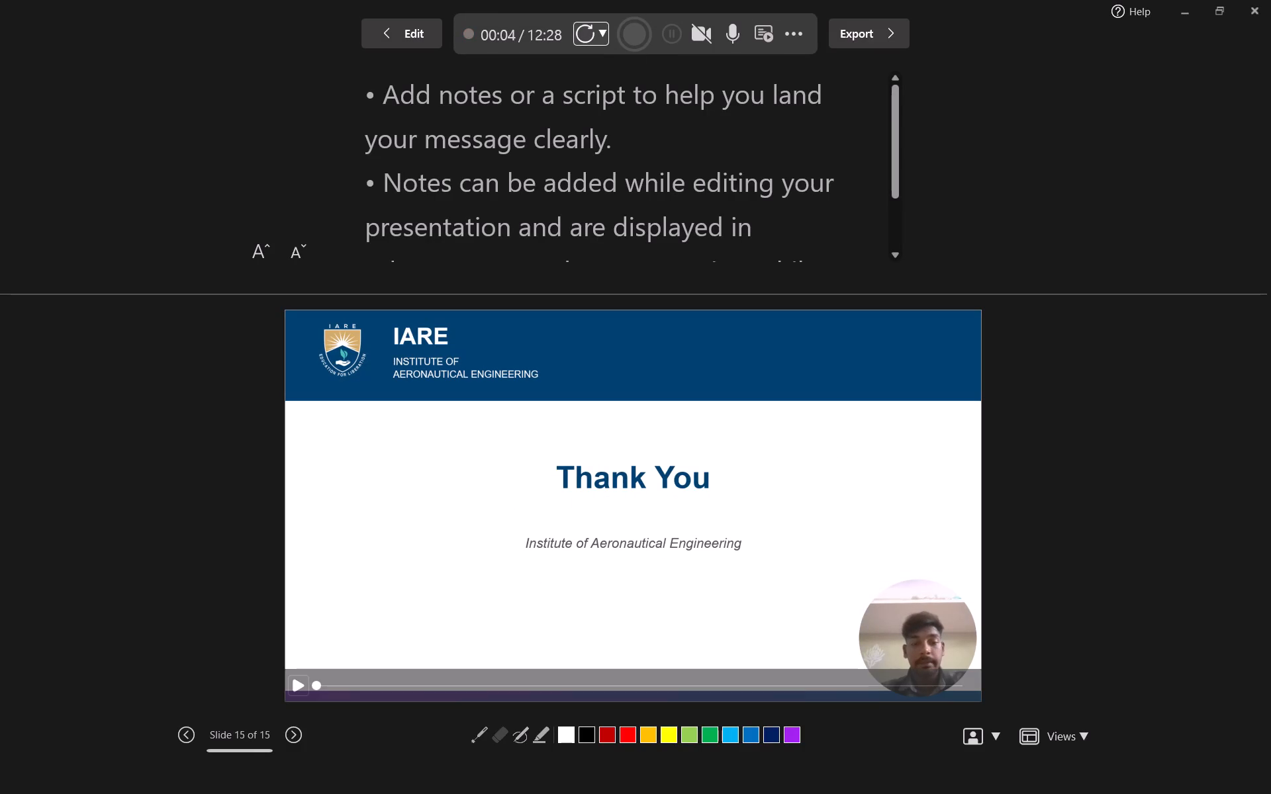
pyautogui.click(293, 685)
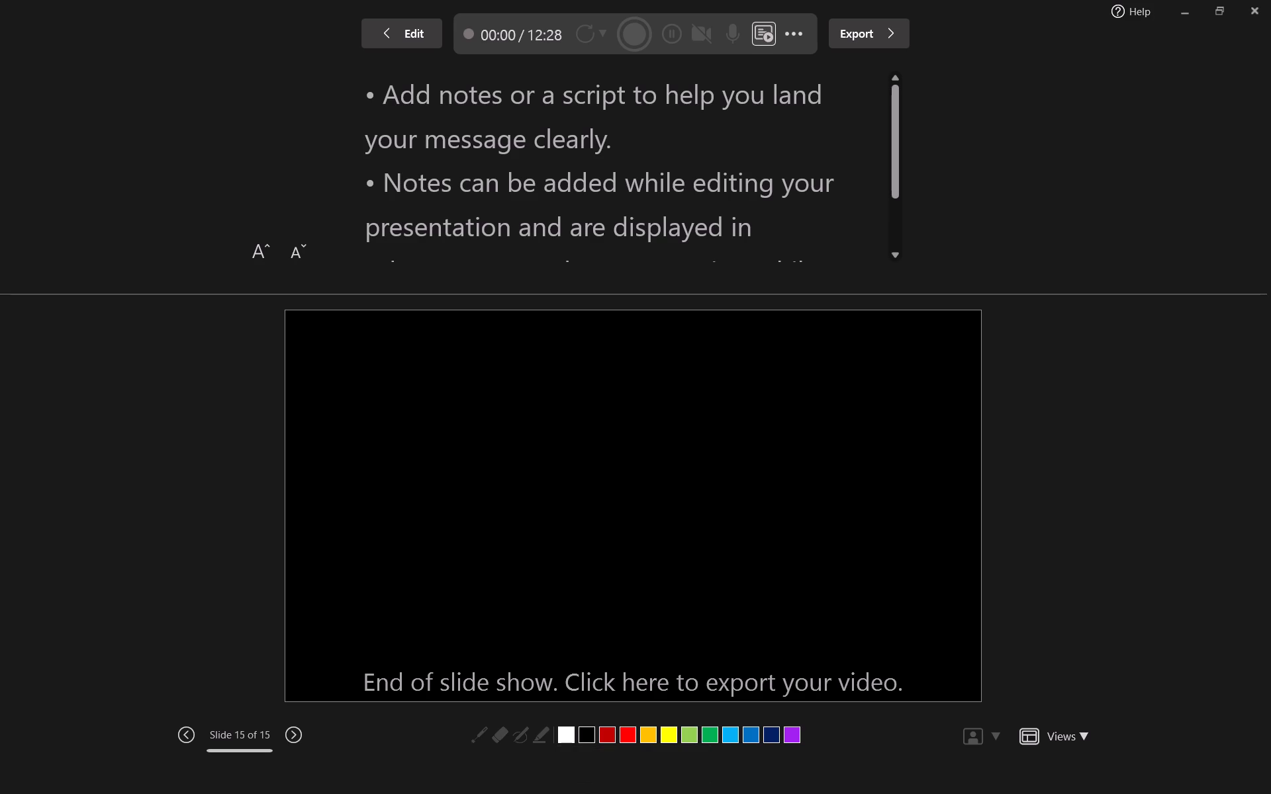
# Export the recorded presentation as an MPEG-4 video named Automated compliance enforcement for GDPR_HIPAA in the AAT 2 folder, leaving the export view while it runs.
pyautogui.click(873, 33)
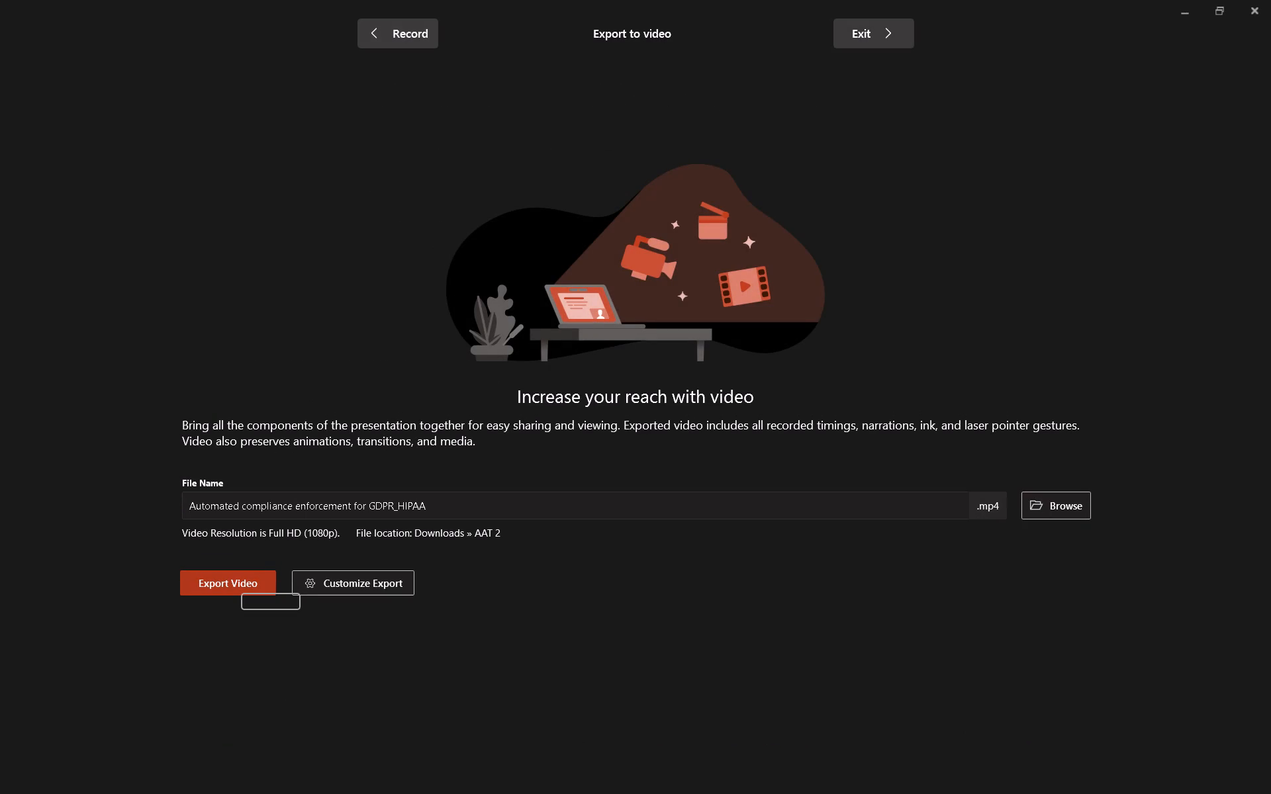
pyautogui.click(1044, 508)
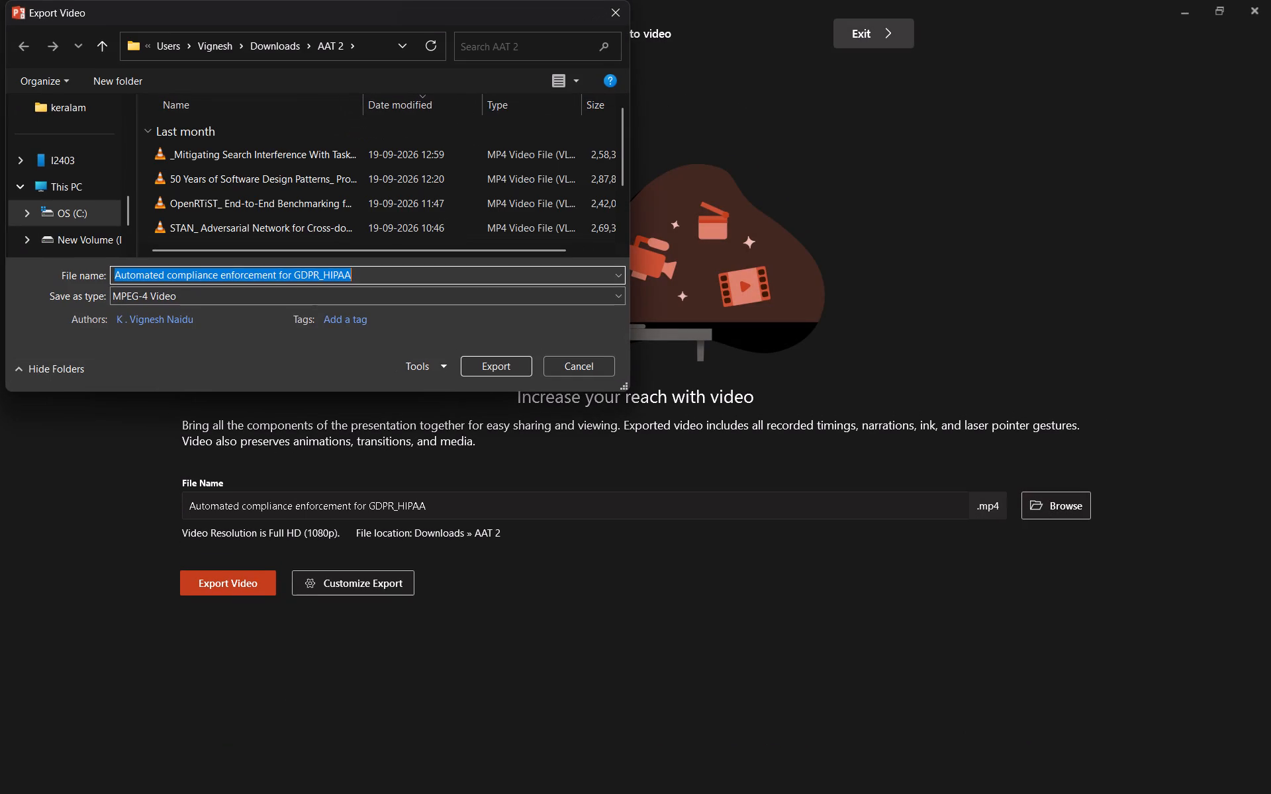
pyautogui.scroll(1, 68, 226)
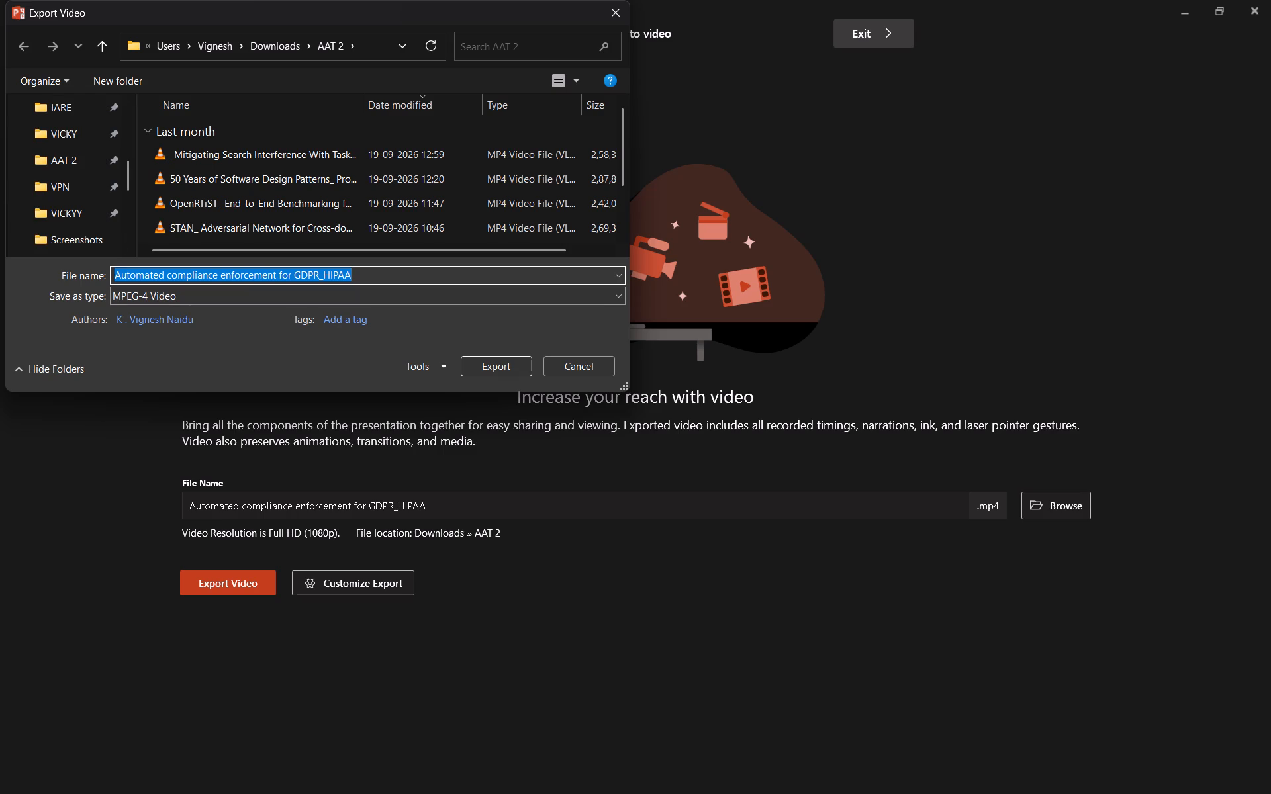
pyautogui.scroll(1, 68, 226)
pyautogui.click(67, 154)
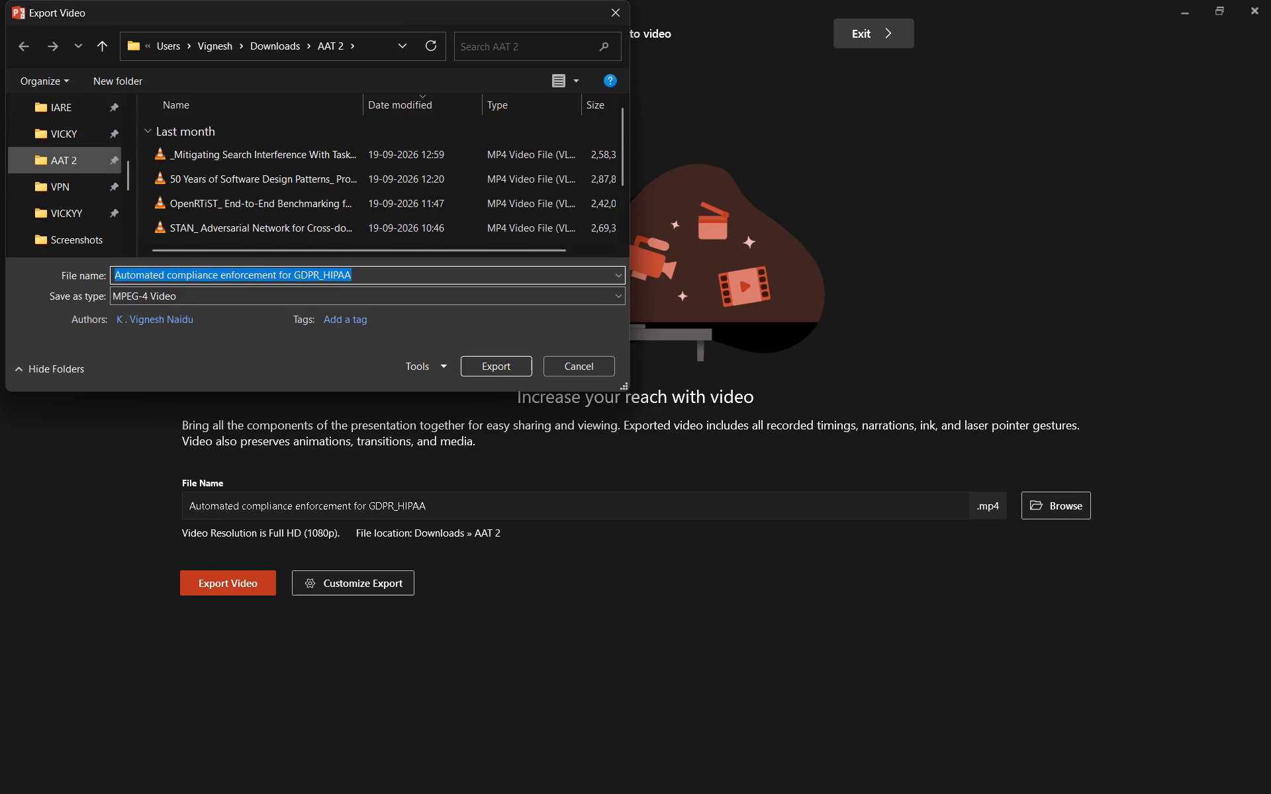
pyautogui.click(491, 365)
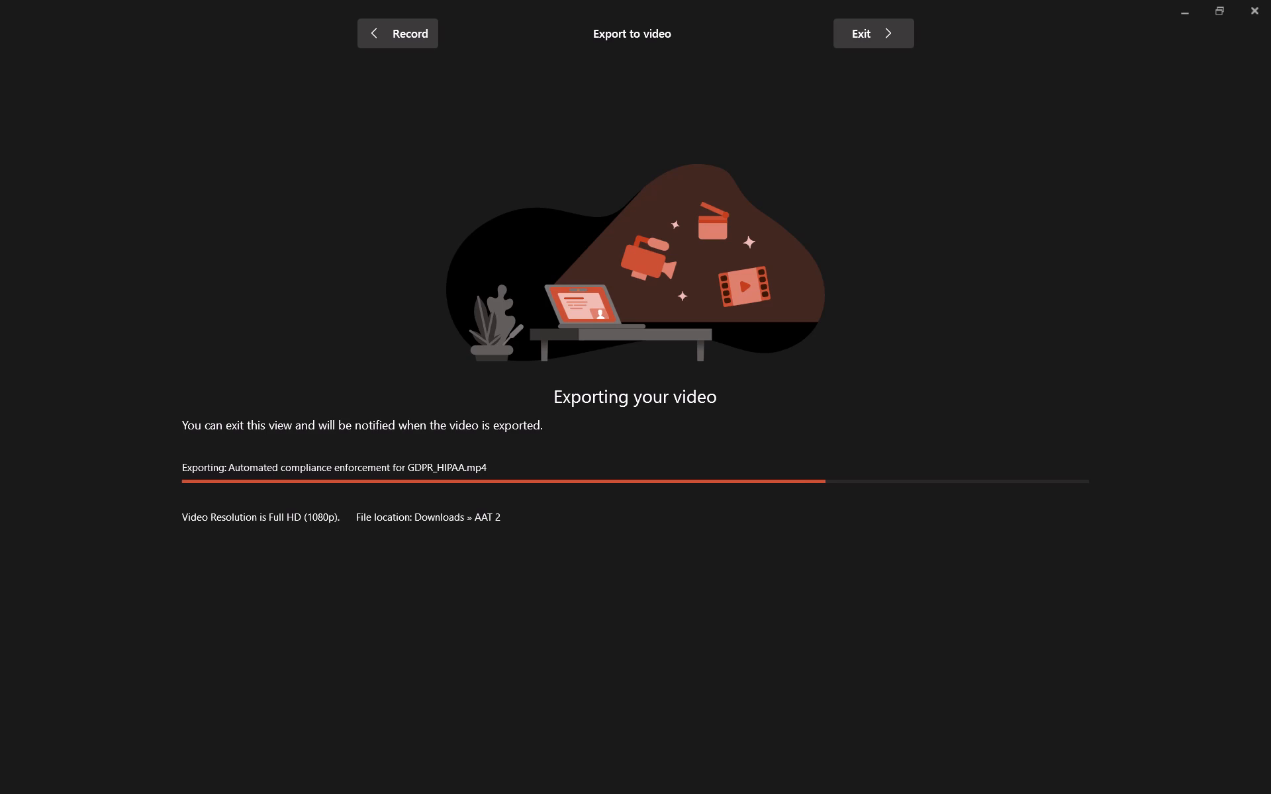
pyautogui.click(865, 26)
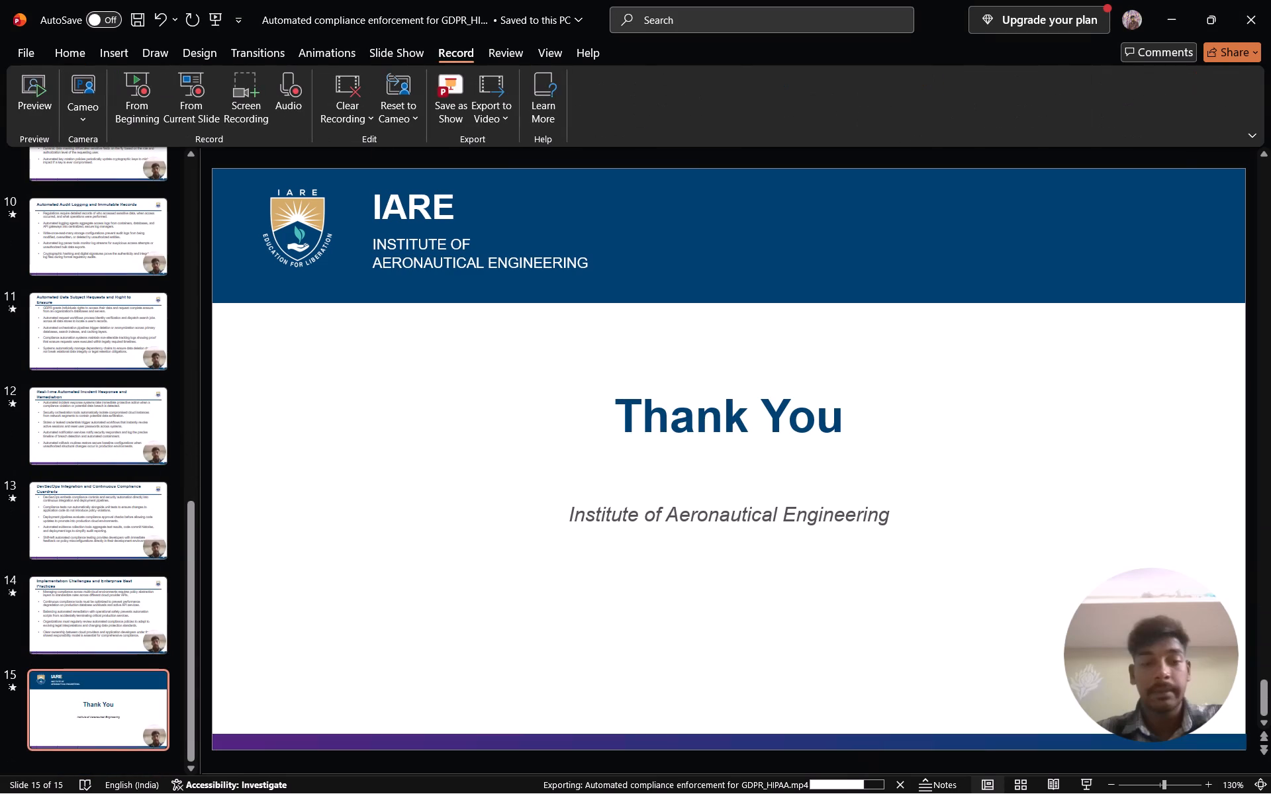
# Review the title slide, and play the recorded camera clip on slide 2, Introduction to Regulatory Compliance in Cloud Systems.
pyautogui.scroll(13, 155, 603)
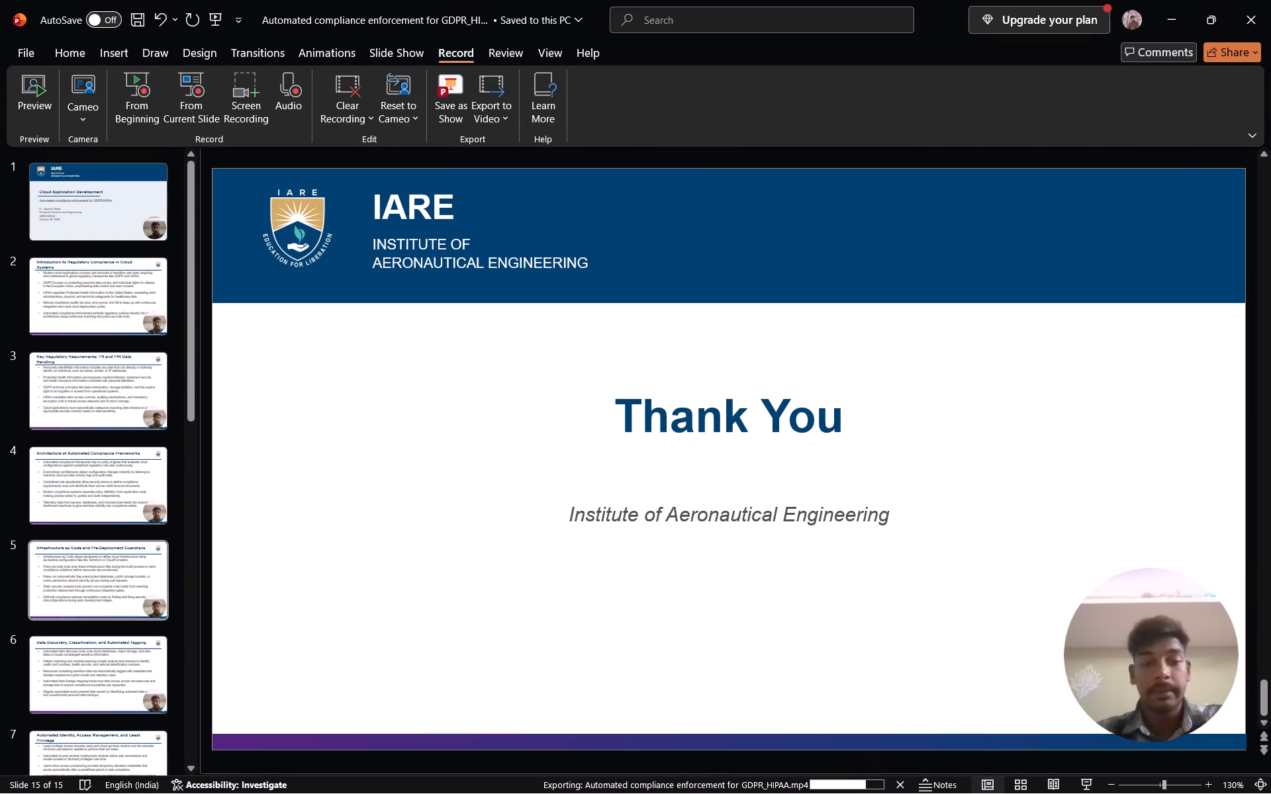
pyautogui.click(148, 216)
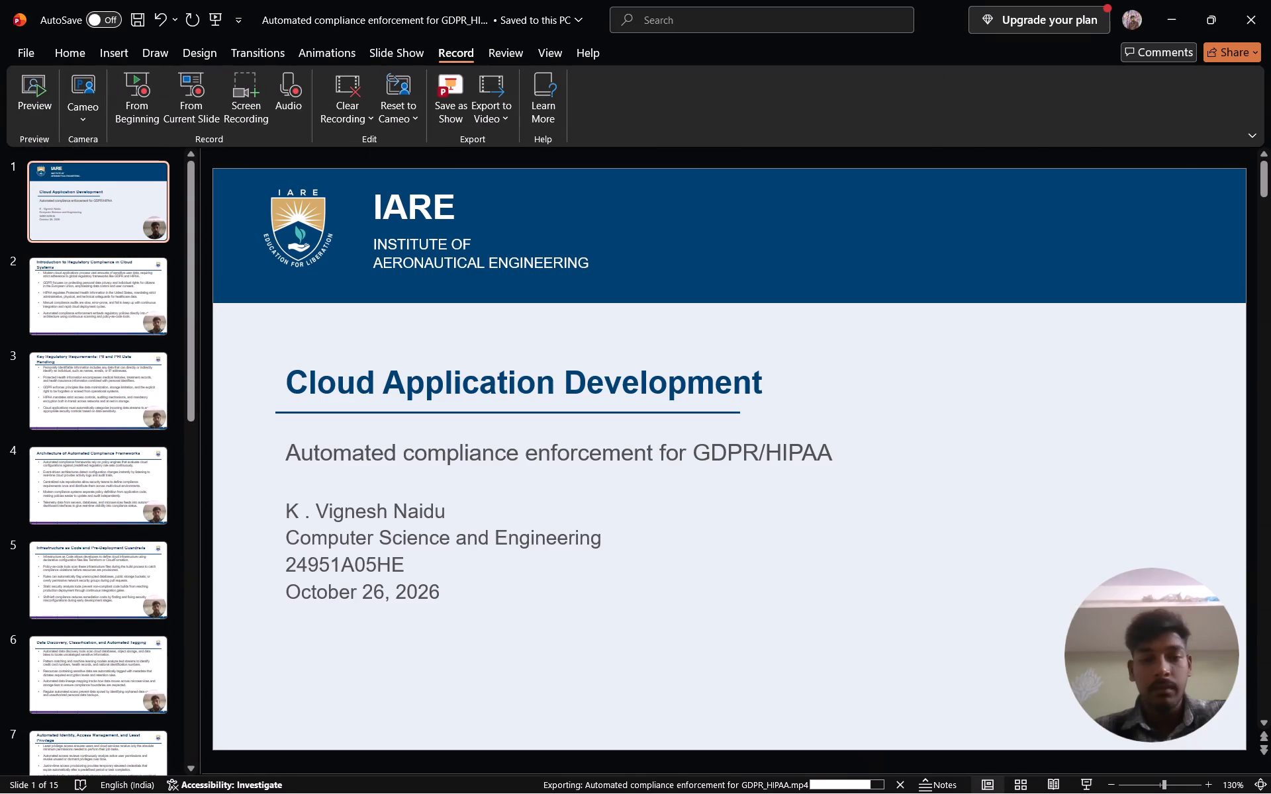
pyautogui.click(118, 312)
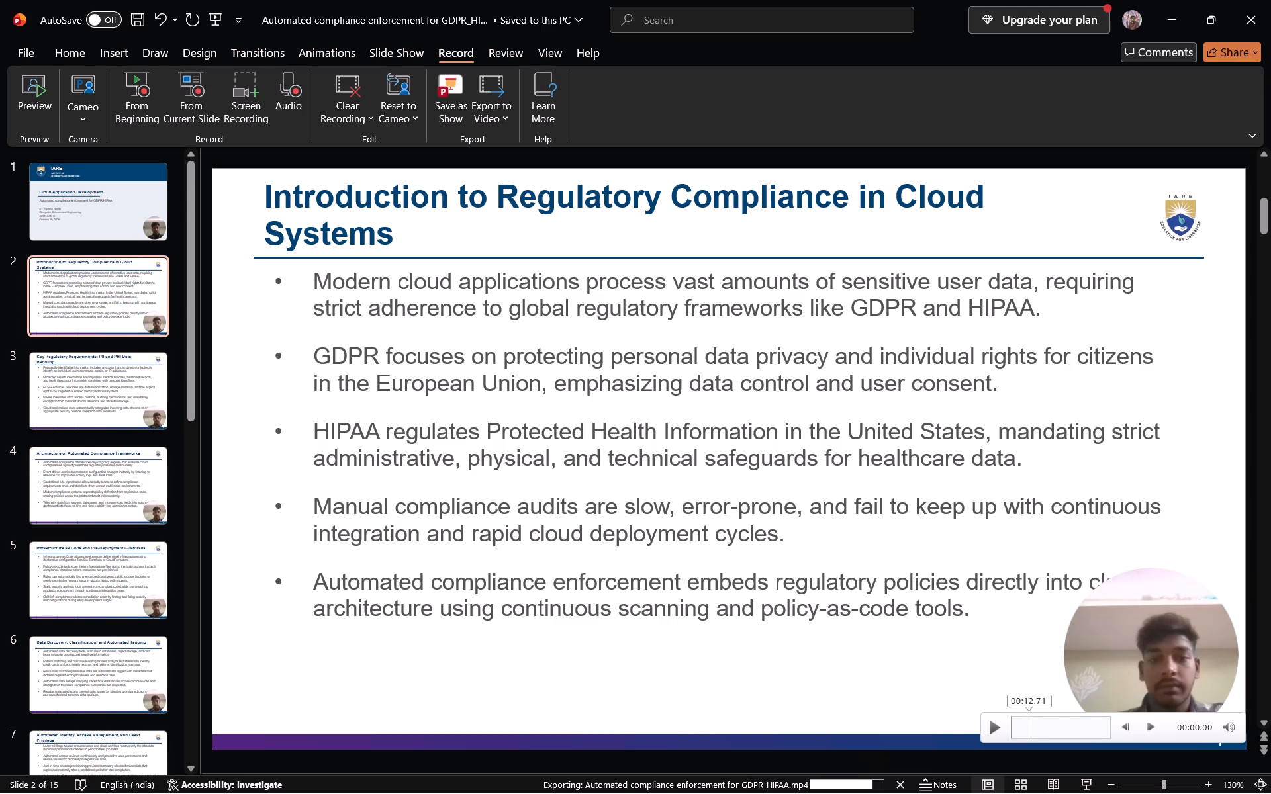
pyautogui.click(997, 726)
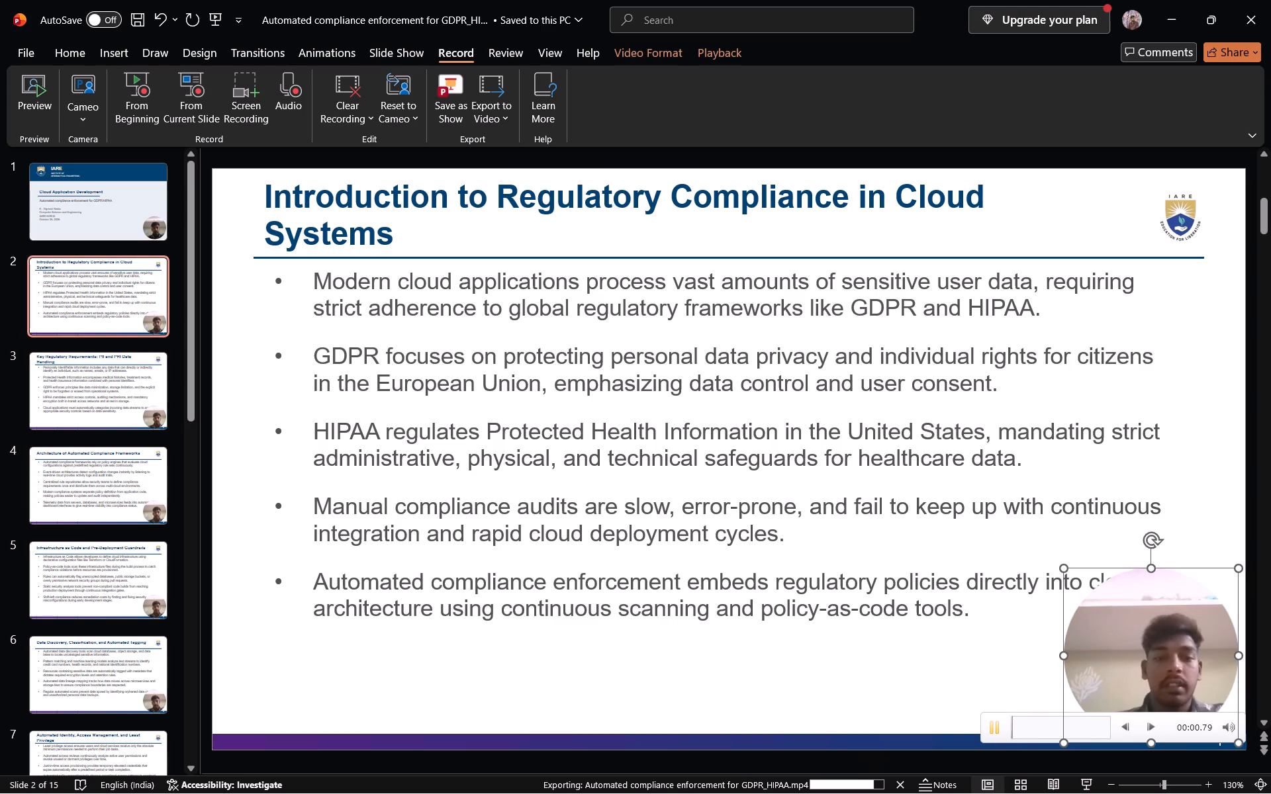
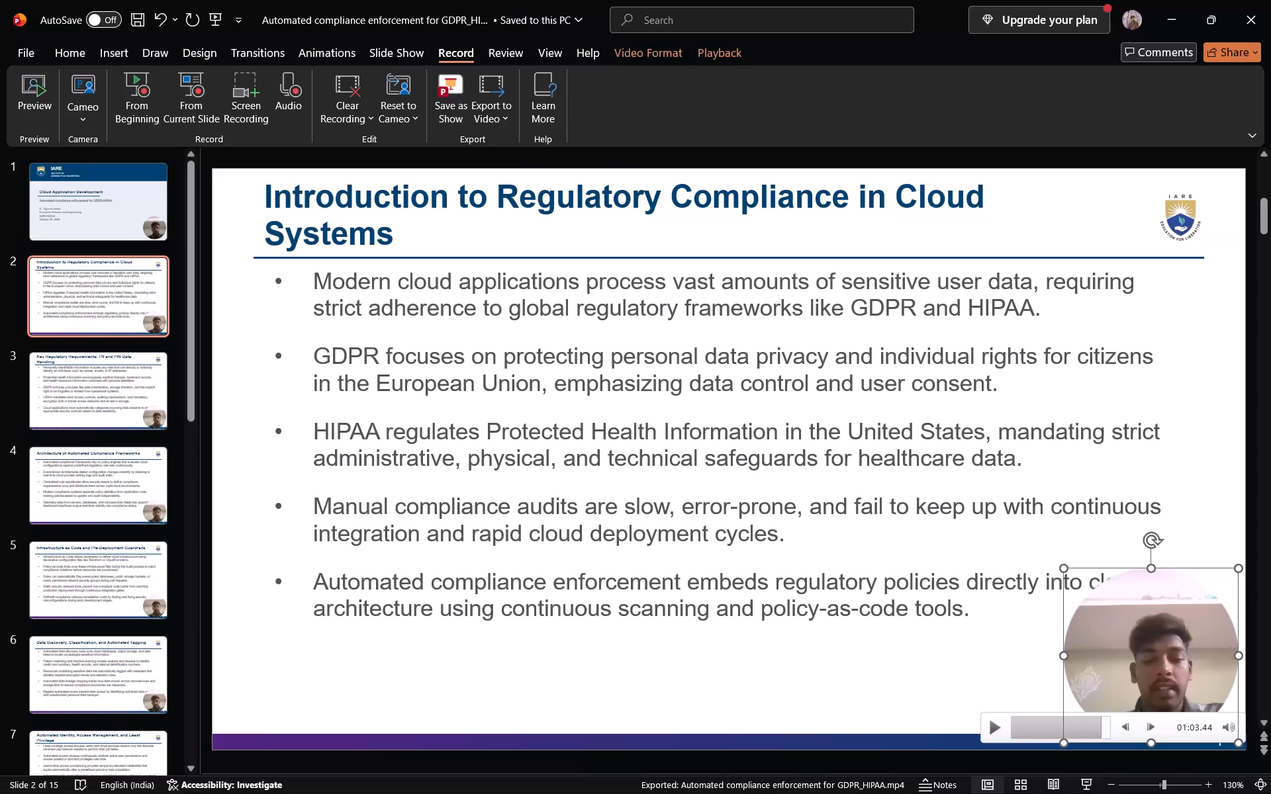
# Deselect the recorded camera clip on slide 2, Introduction to Regulatory Compliance in Cloud Systems, to end its playback.
pyautogui.click(612, 707)
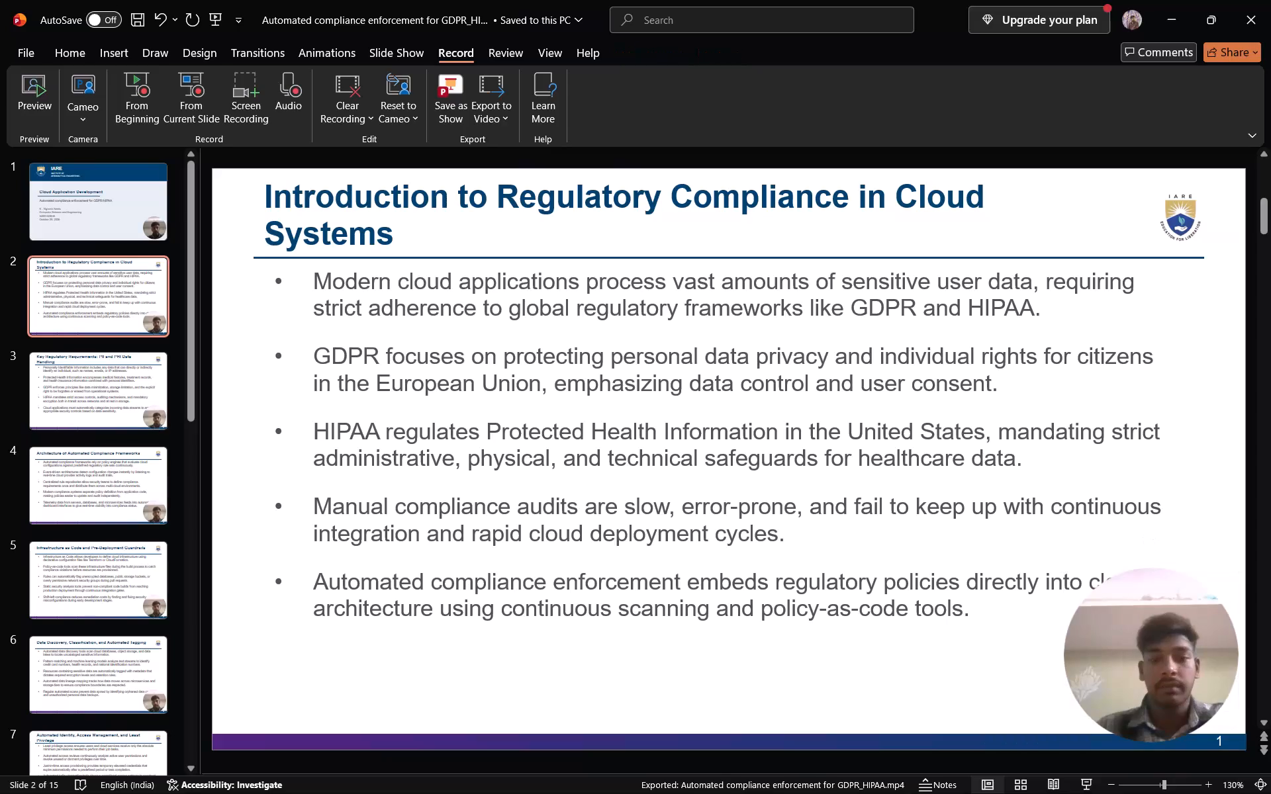